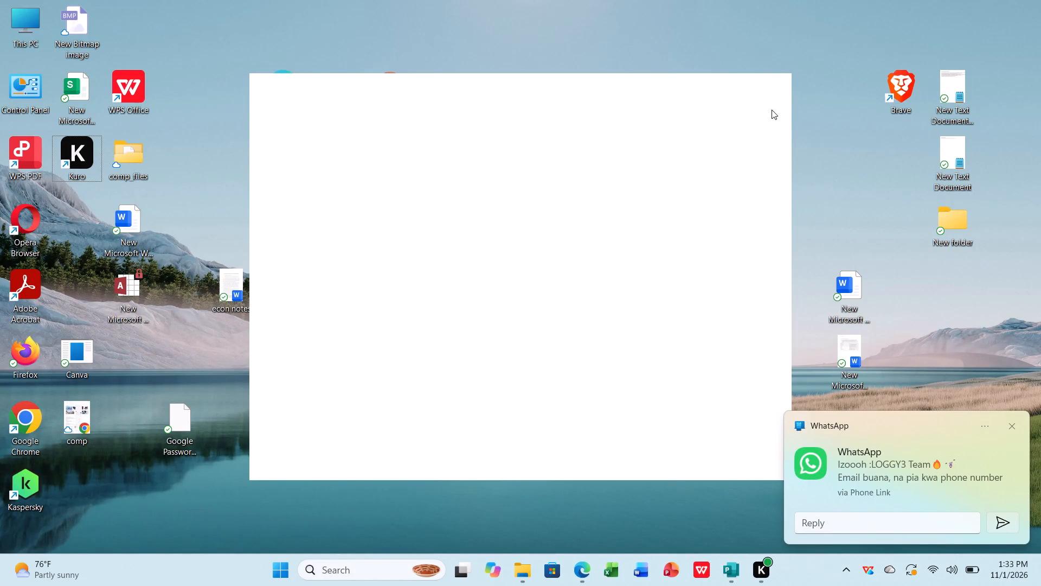
# Open Google Chrome from the desktop.
pyautogui.click(845, 143)
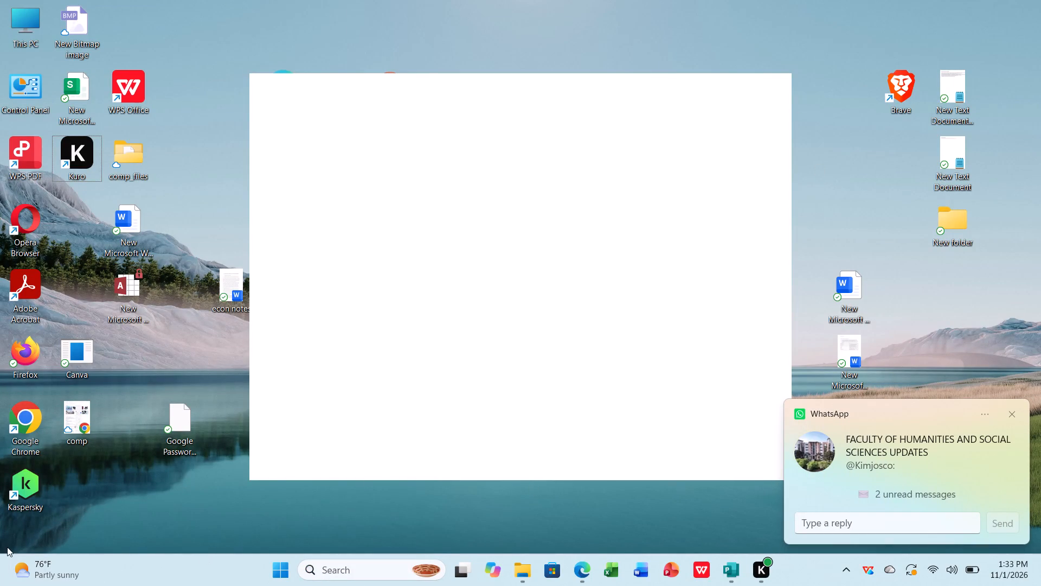
pyautogui.doubleClick(17, 432)
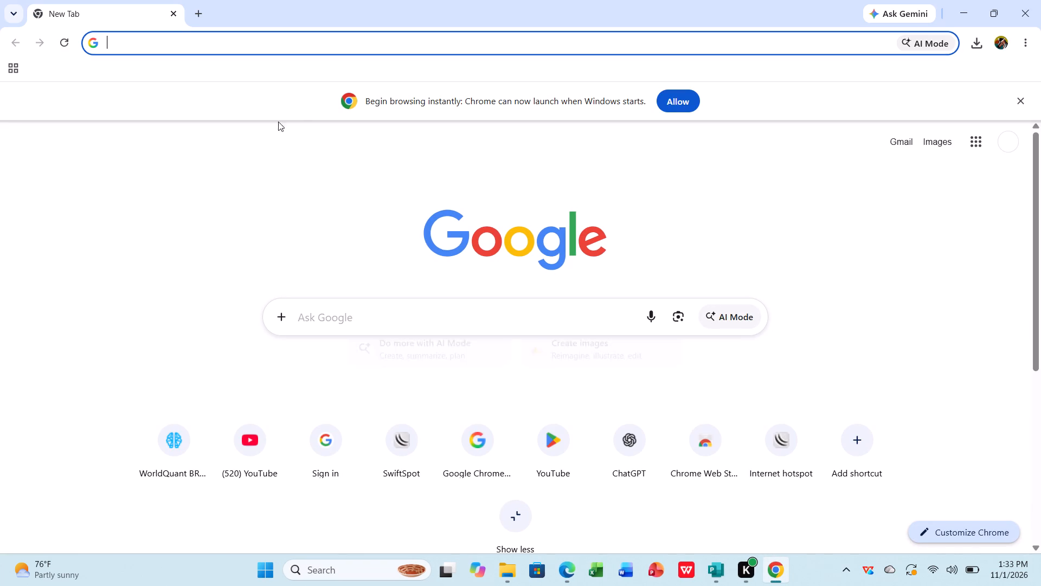
# Start a new entry in the browser's address bar.
pyautogui.click(461, 39)
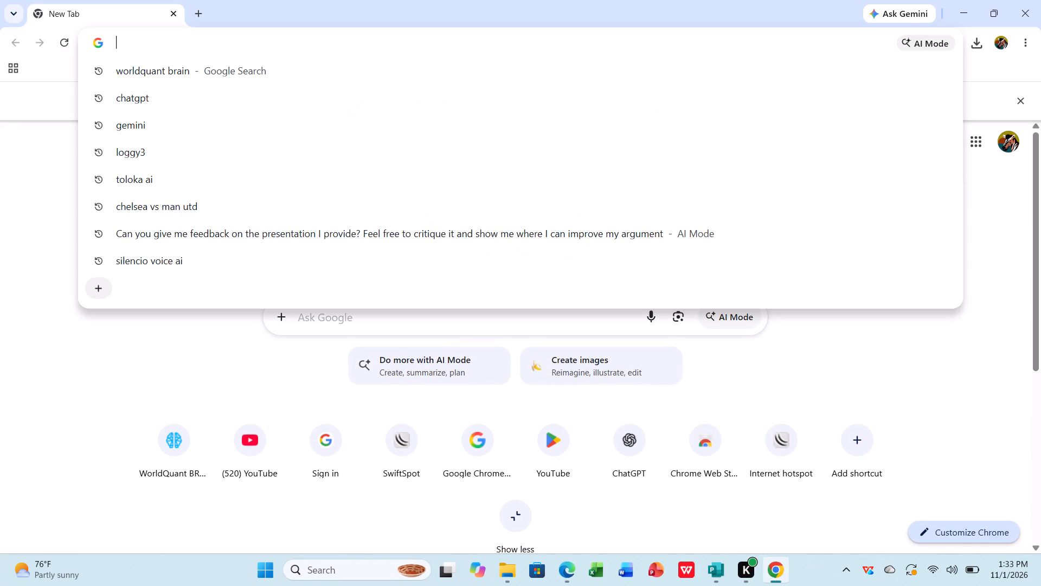
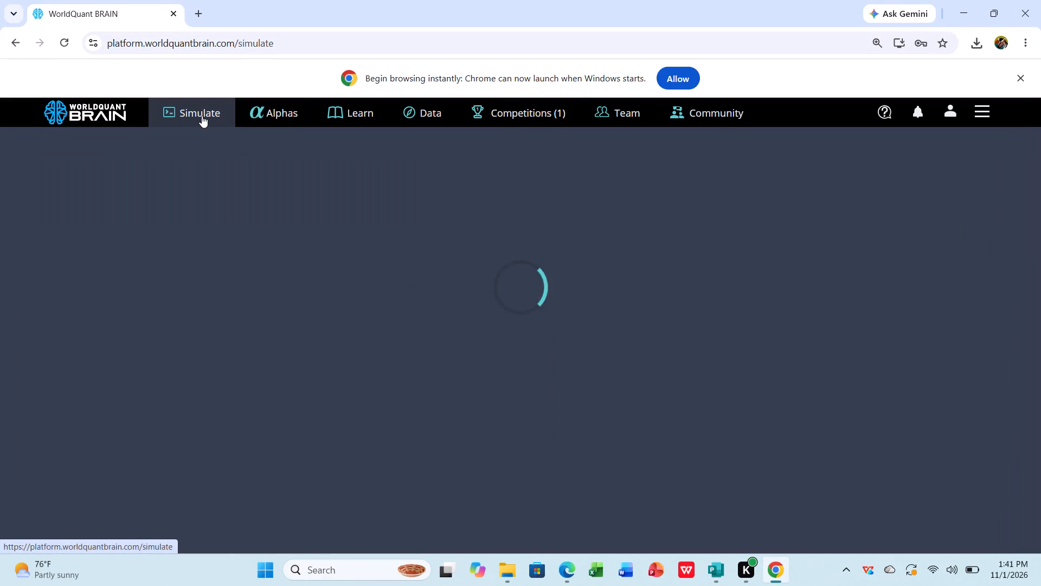
# Open the list of unsubmitted alphas in WorldQuant BRAIN.
pyautogui.click(278, 114)
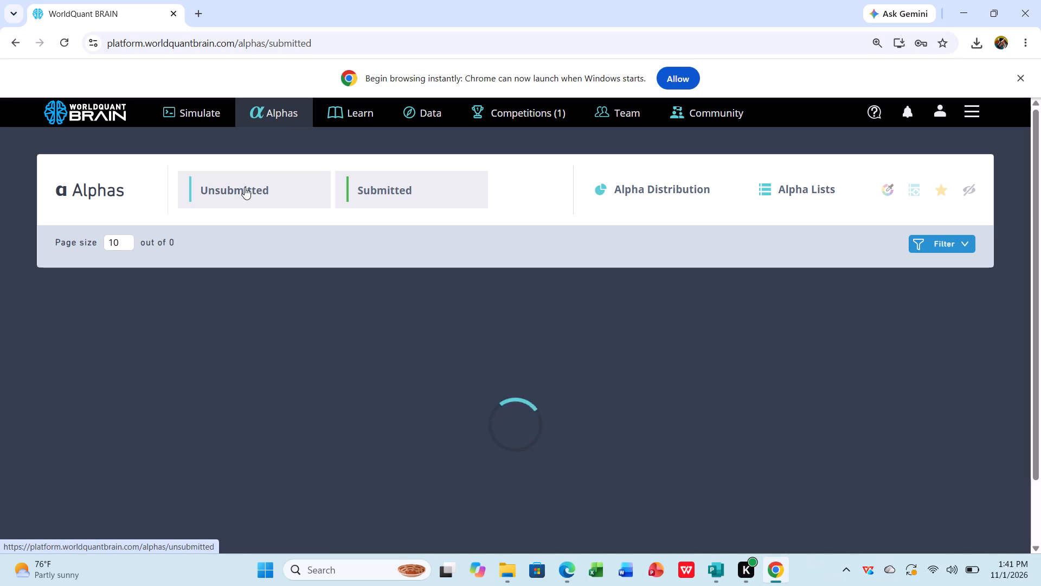
pyautogui.click(245, 187)
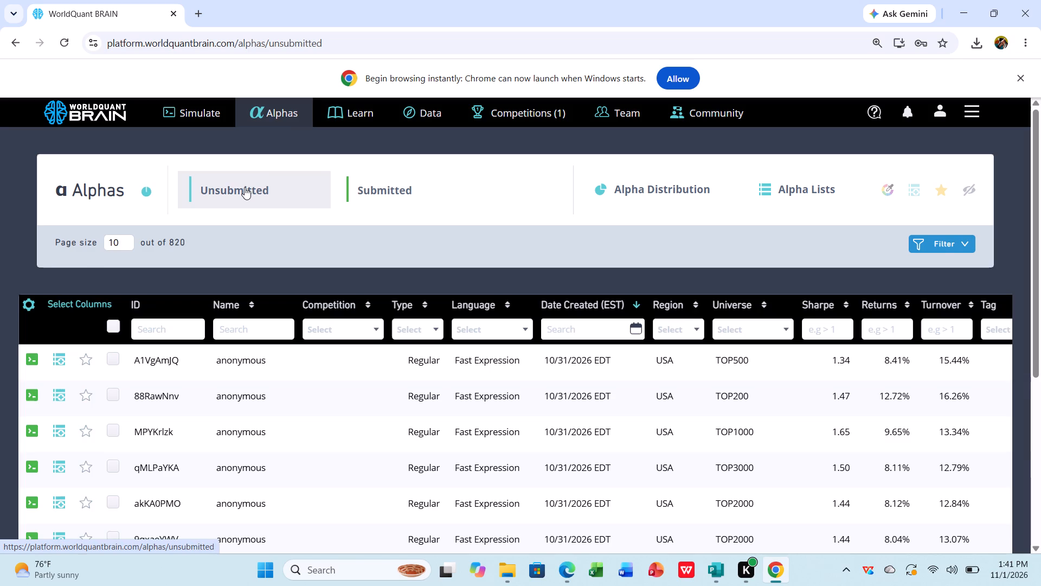
# Open the unsubmitted TOP500 alpha A1VgAmJQ and clone it into a new simulation.
pyautogui.scroll(-2, 309, 425)
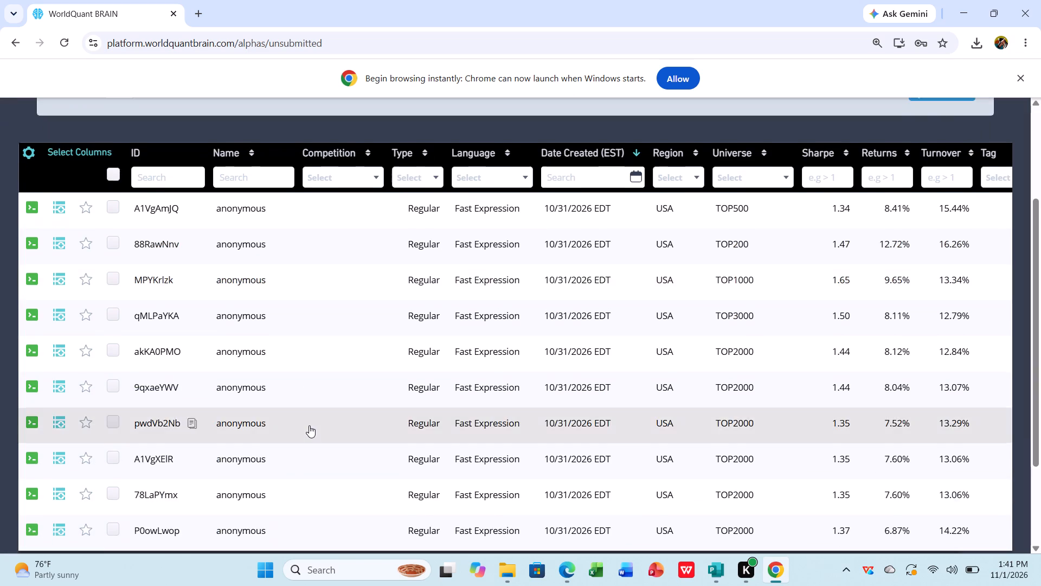
pyautogui.scroll(-3, 309, 425)
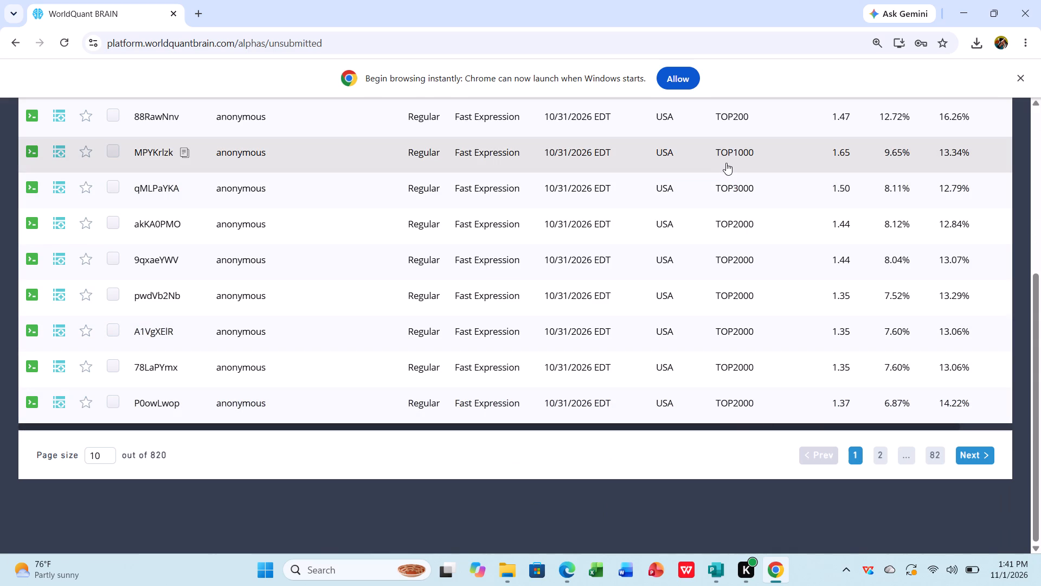
pyautogui.scroll(1, 726, 163)
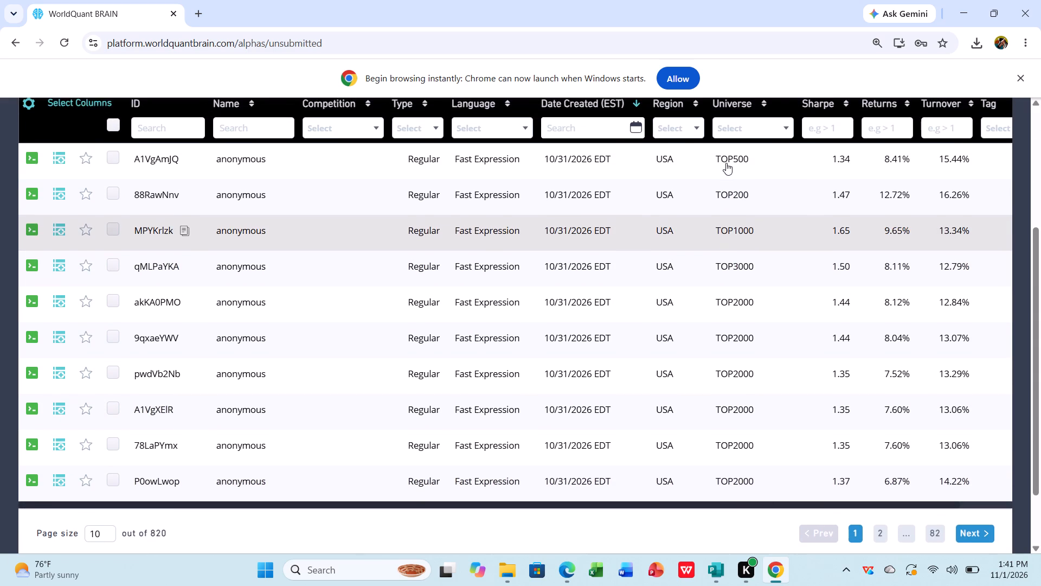
pyautogui.scroll(3, 726, 163)
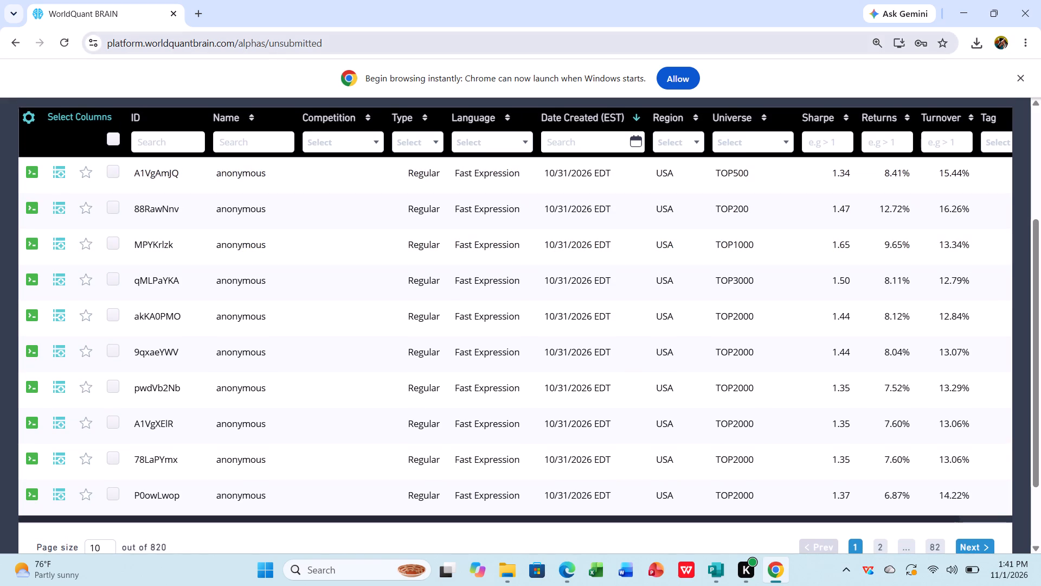
pyautogui.scroll(6, 312, 94)
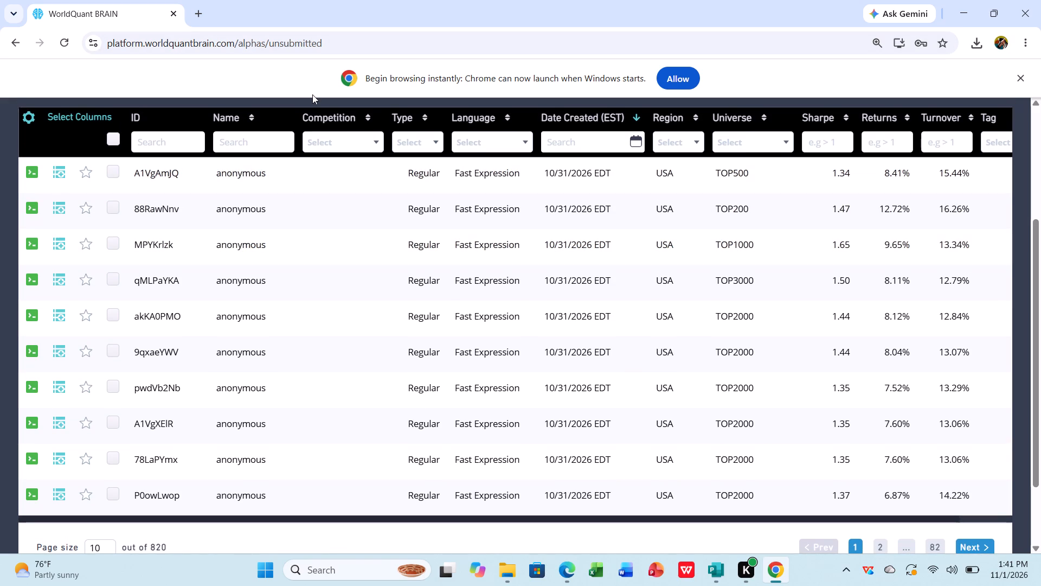
pyautogui.click(524, 171)
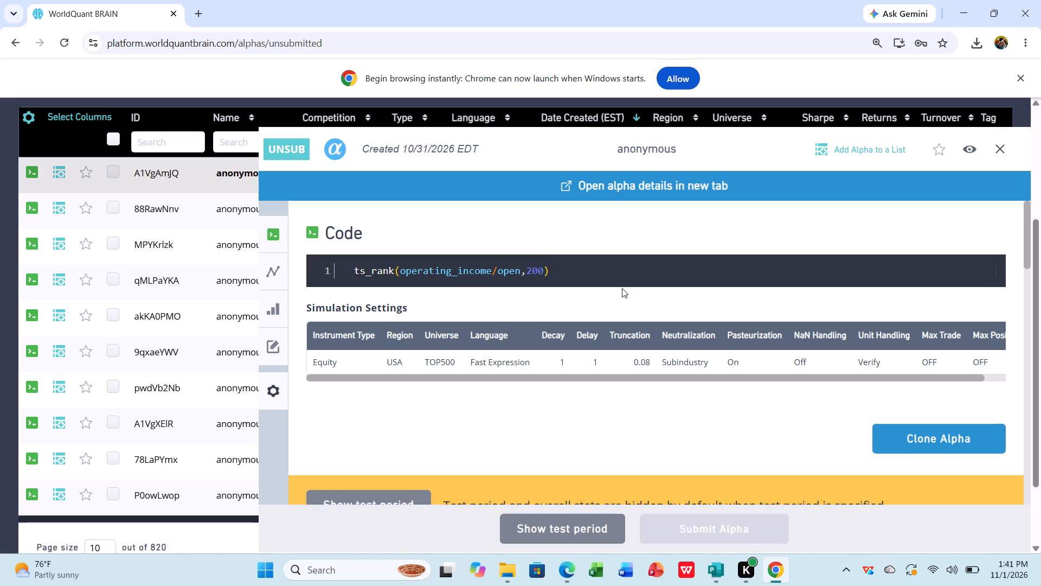
pyautogui.click(933, 433)
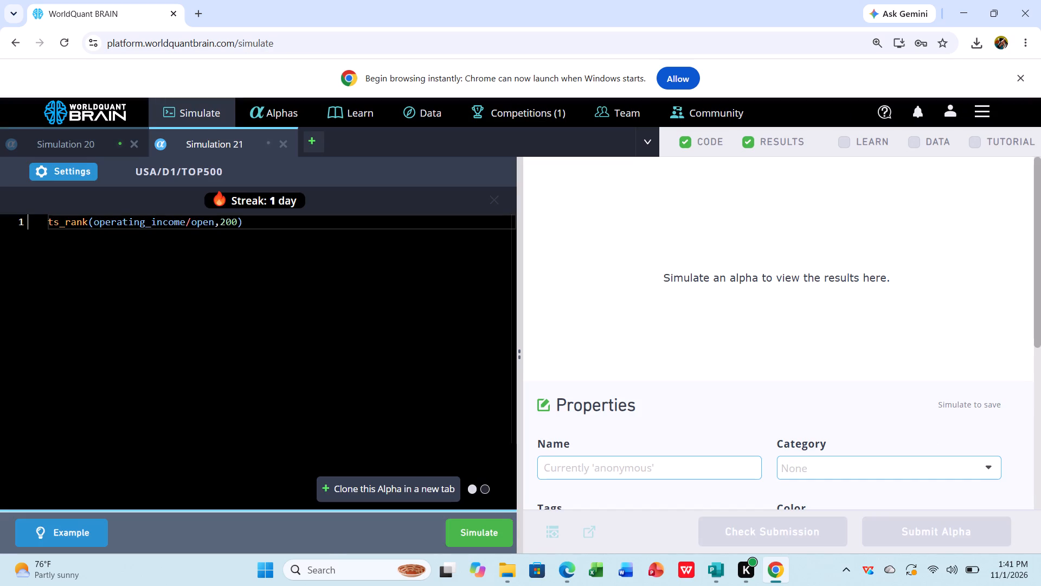
# Set the ts_rank lookback in the cloned expression to 500, giving ts_rank(operating_income/open,500).
pyautogui.click(236, 224)
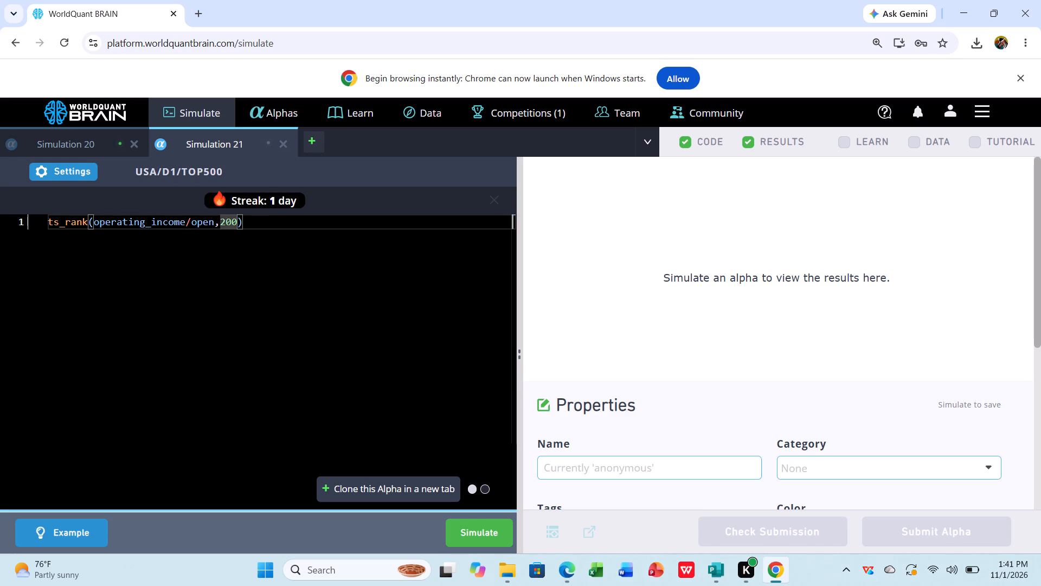
pyautogui.press('BackSpace')
pyautogui.press('BackSpace')
pyautogui.press('BackSpace')
pyautogui.press('5')
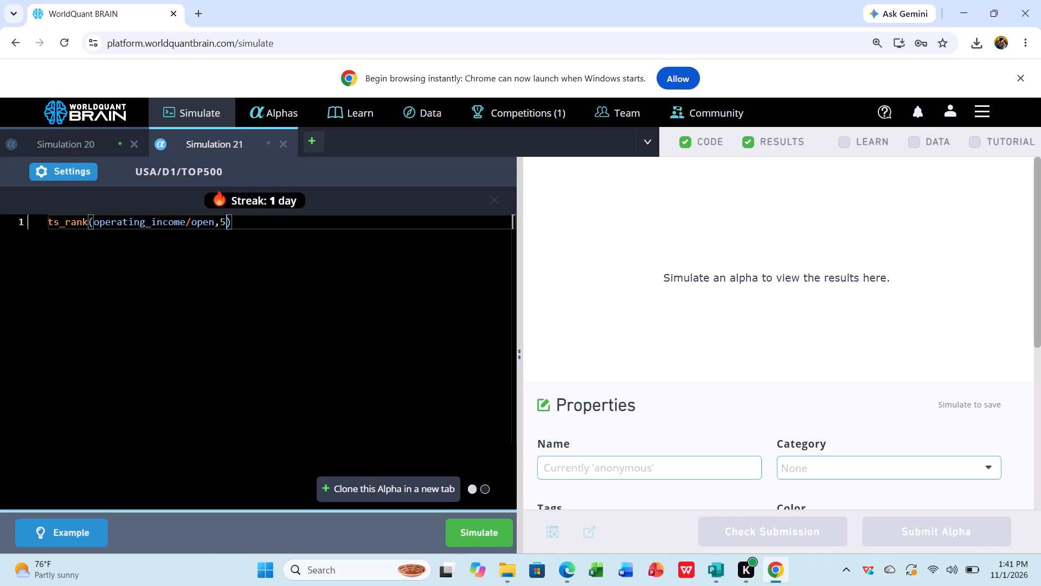
pyautogui.write('00')
# Open the simulation settings of the cloned alpha.
pyautogui.click(80, 174)
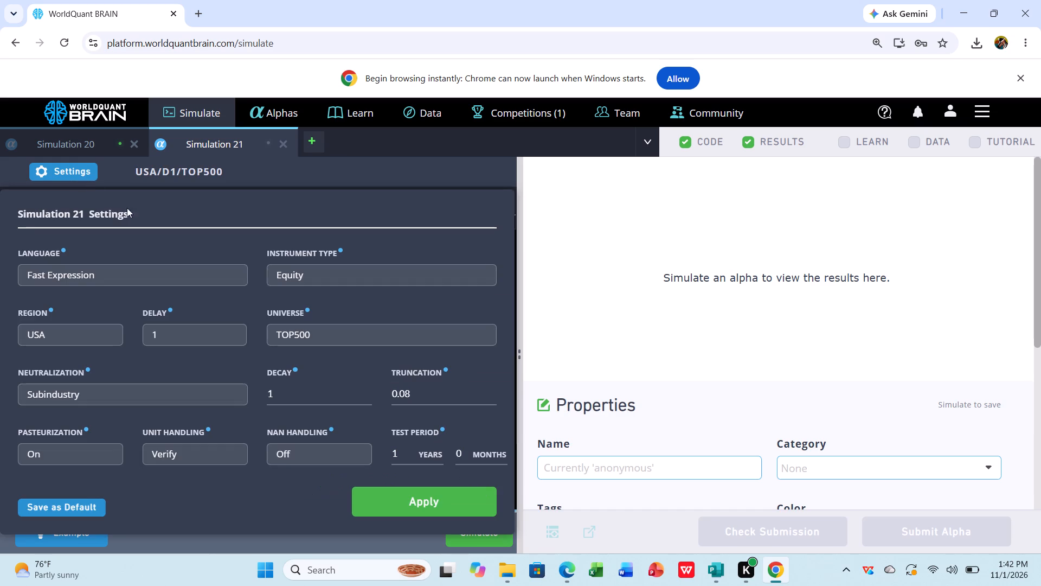
# Set the cloned alpha's universe to TOP3000 and apply the simulation settings.
pyautogui.click(333, 332)
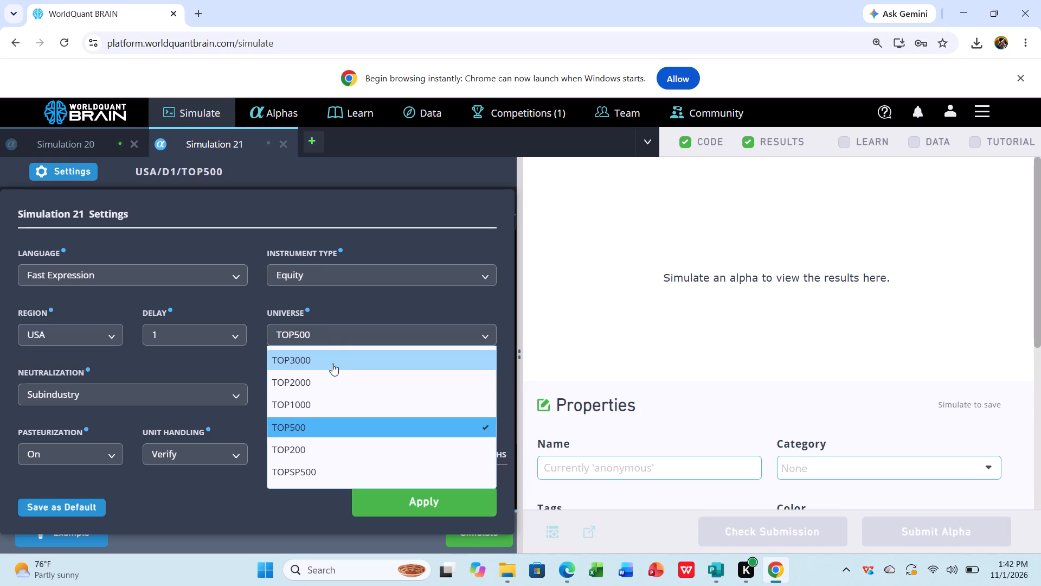
pyautogui.click(332, 364)
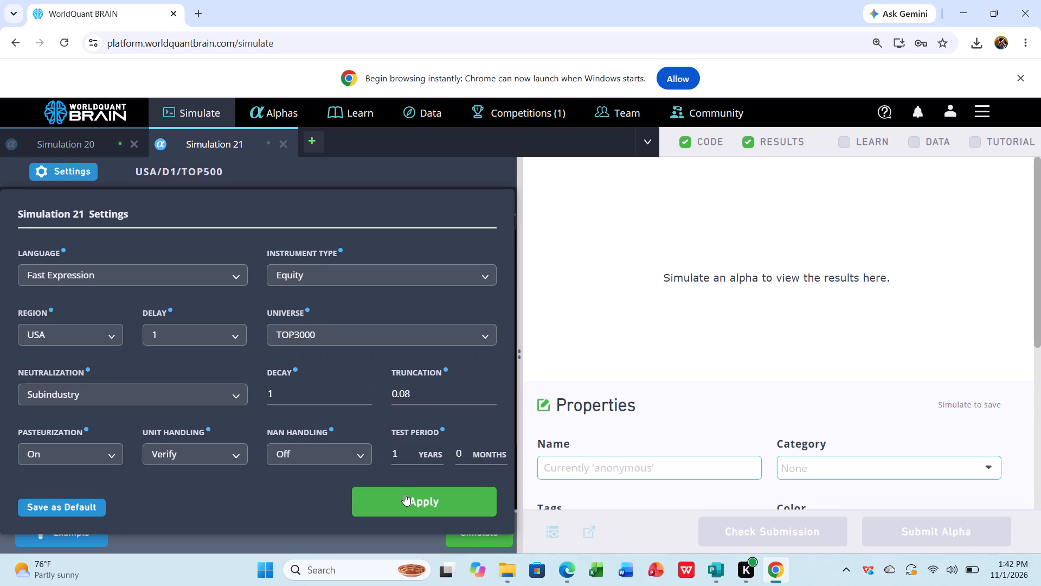
pyautogui.click(404, 494)
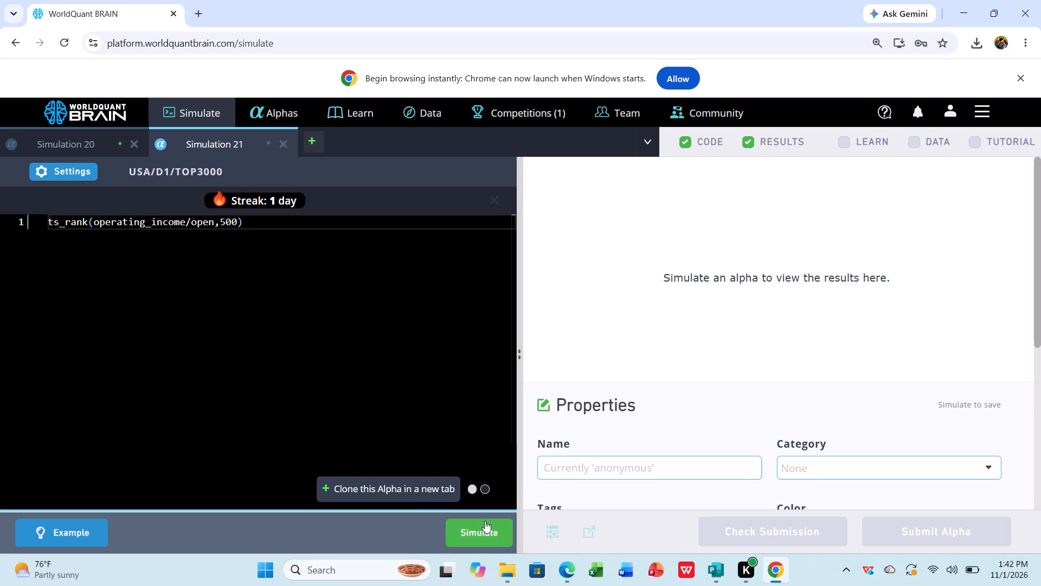
# Run the simulation of ts_rank(operating_income/open,500) on the USA/D1/TOP3000 settings.
pyautogui.click(485, 521)
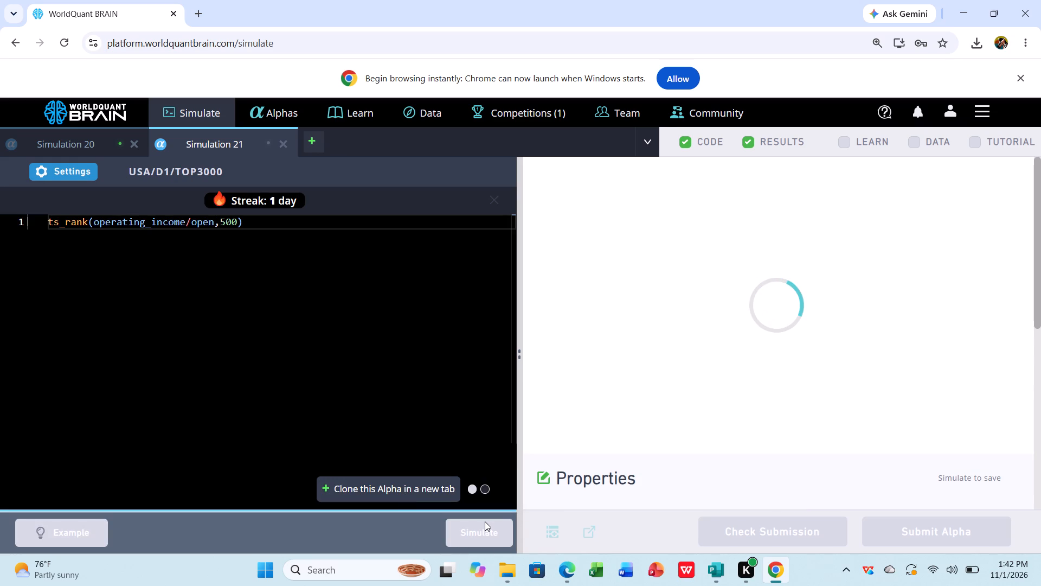
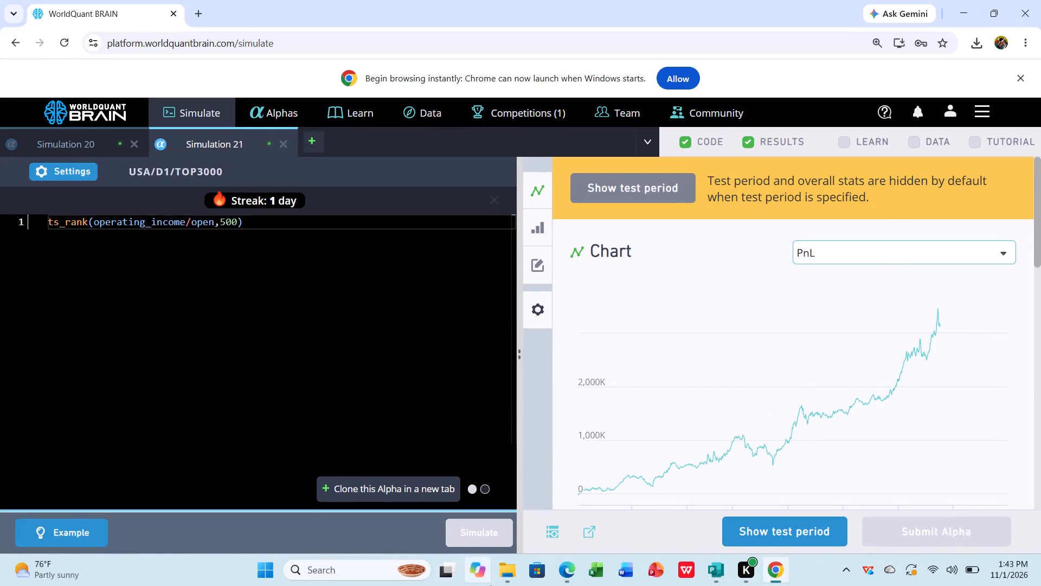
# Reveal the test period results of the simulated alpha and review the IS Summary aggregate data for the IS period.
pyautogui.click(787, 530)
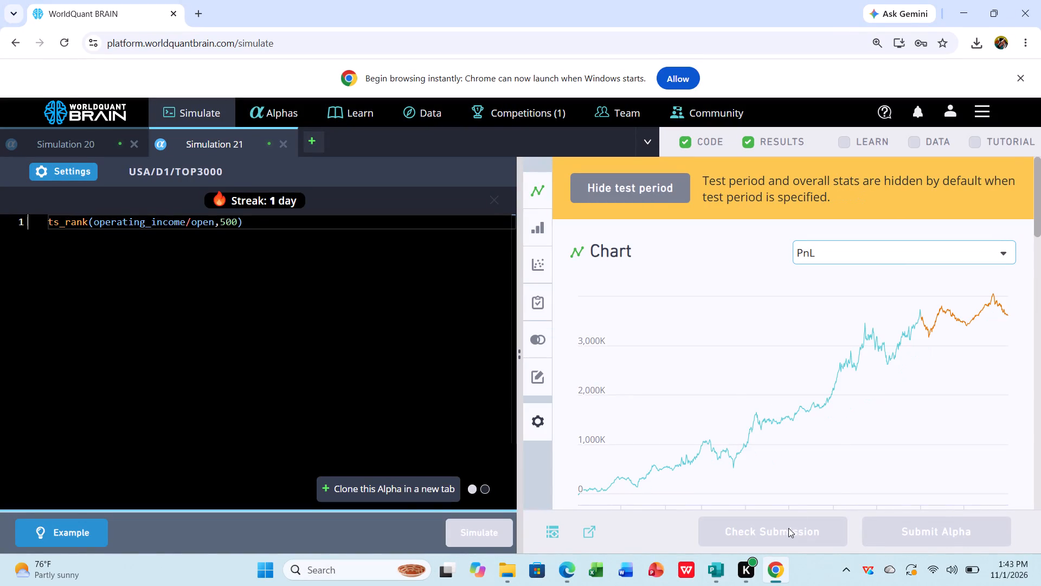
pyautogui.scroll(-4, 835, 474)
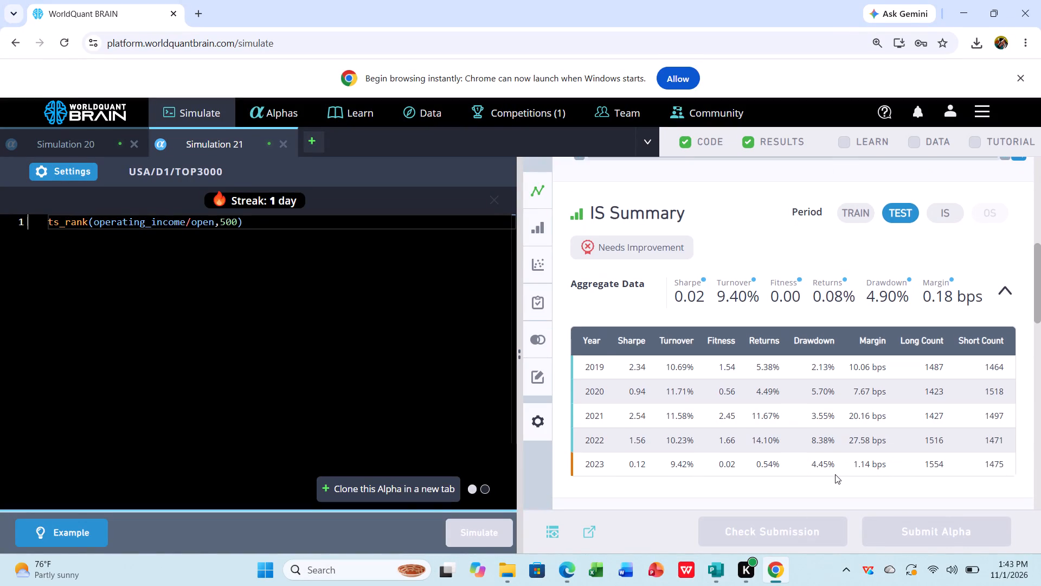
pyautogui.click(943, 209)
pyautogui.scroll(-1, 943, 209)
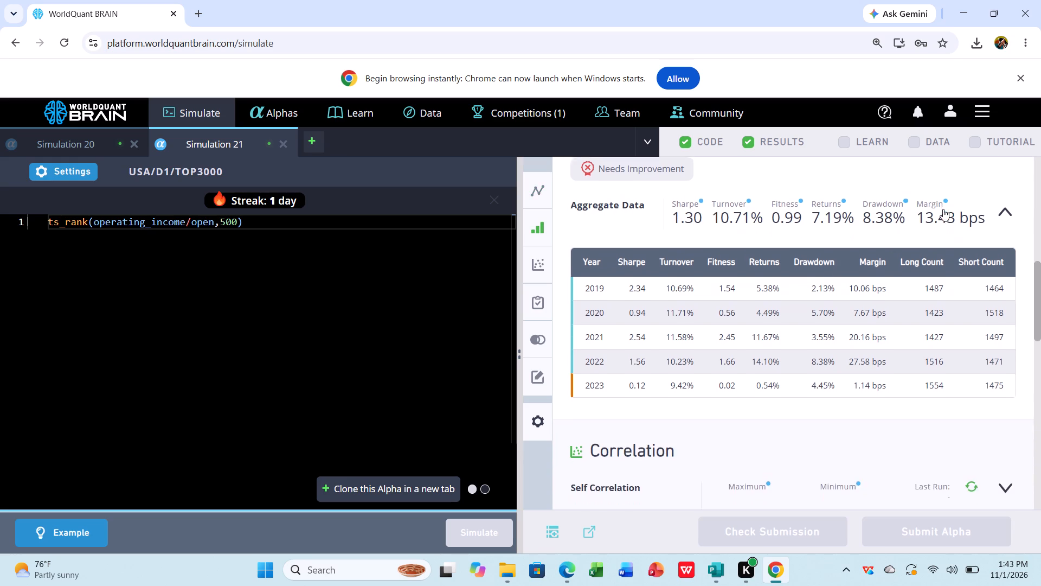
# Expand the failed tests in the IS Testing Status of Simulation 21.
pyautogui.scroll(-3, 943, 209)
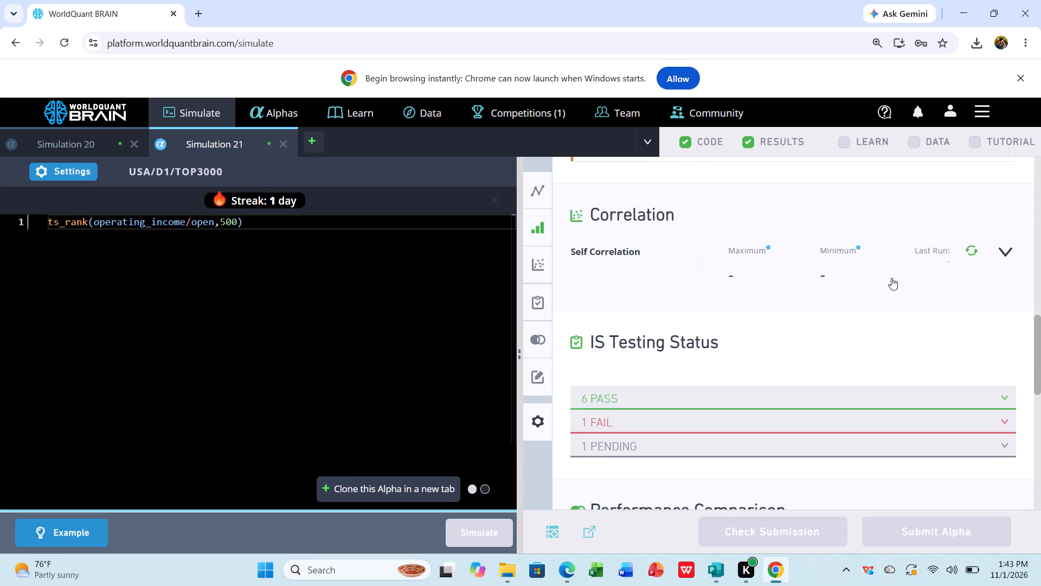
pyautogui.click(912, 423)
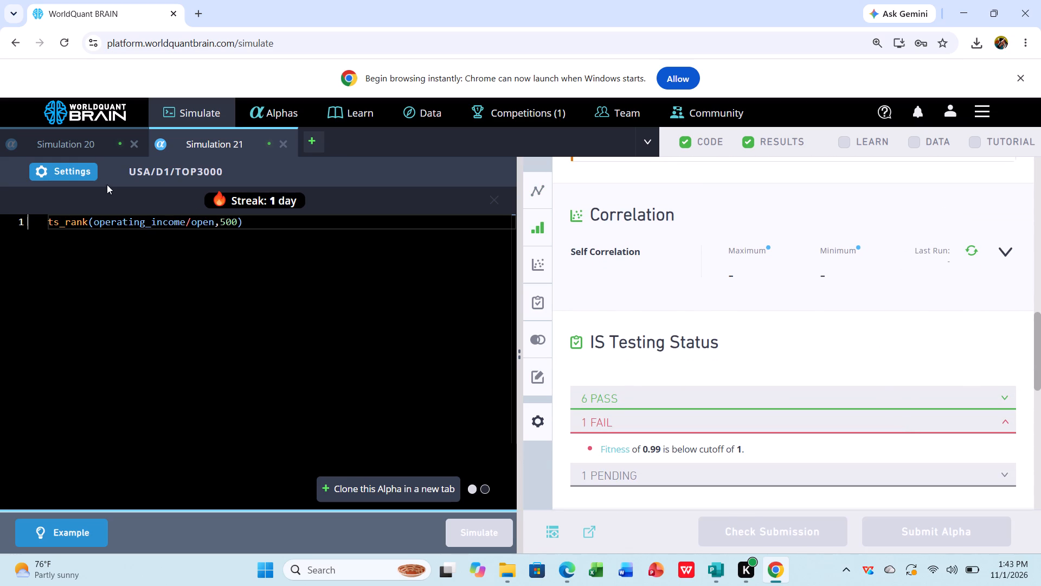
# Set the decay of Simulation 21 to 0, apply the settings and run the simulation again.
pyautogui.click(79, 168)
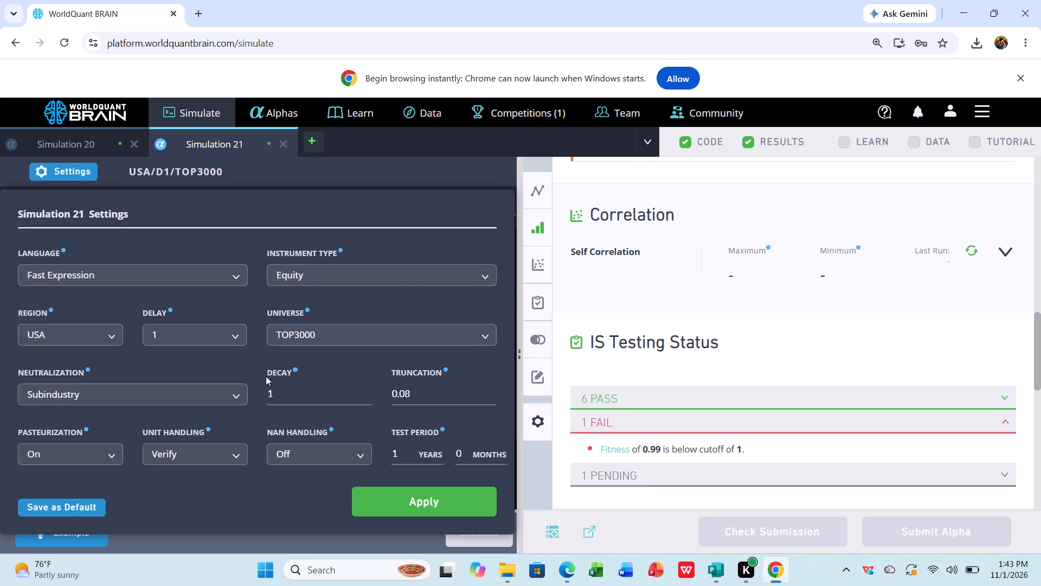
pyautogui.click(278, 393)
pyautogui.press('BackSpace')
pyautogui.press('0')
pyautogui.click(418, 503)
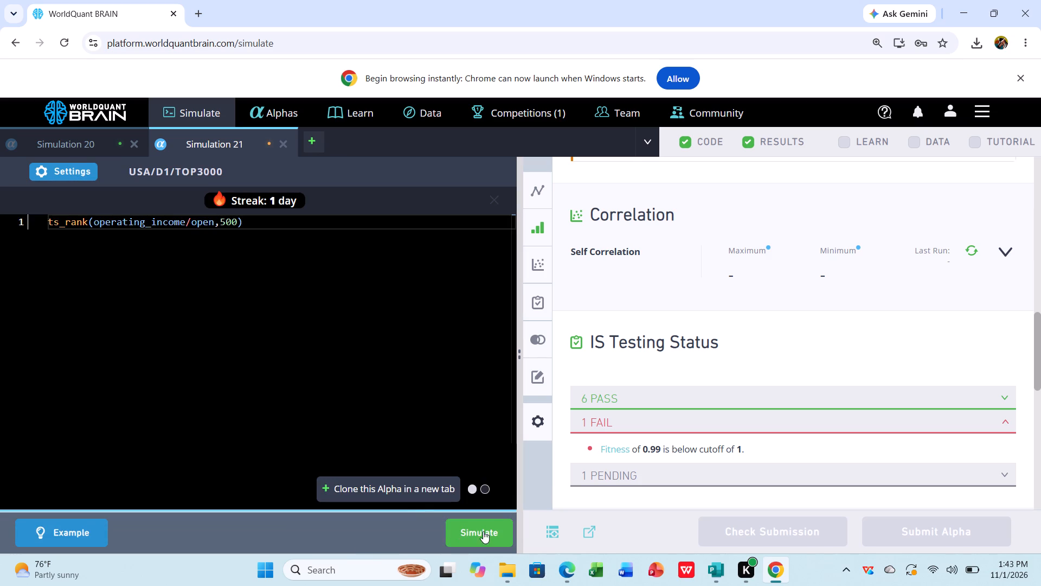
pyautogui.click(485, 533)
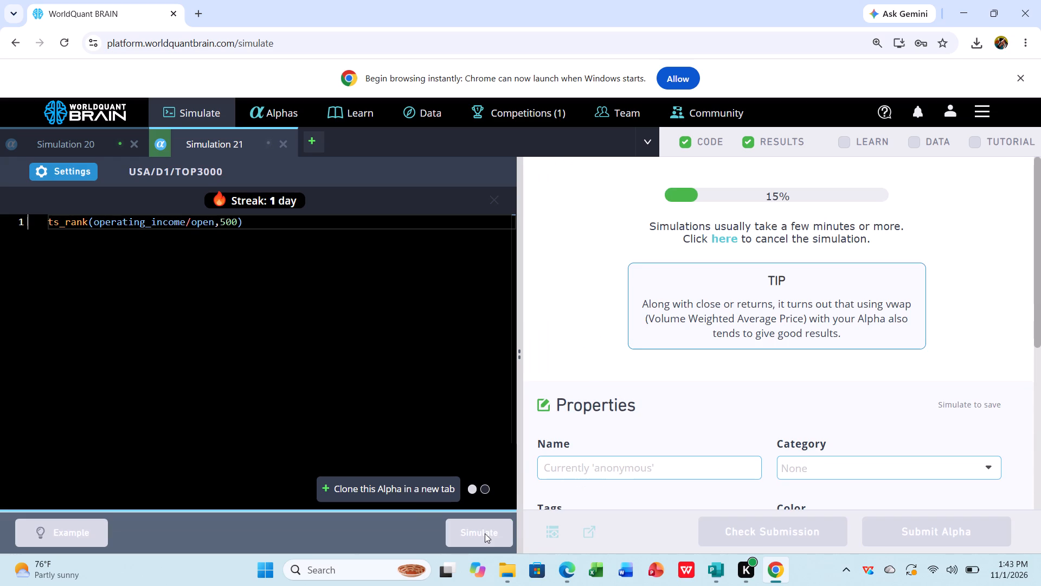
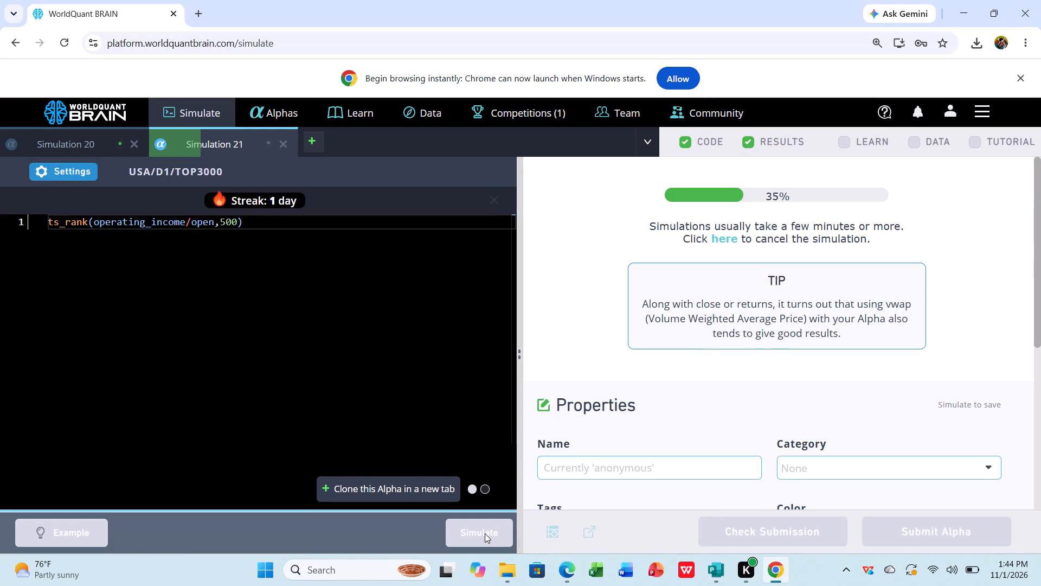
# Show the test period for Simulation 21 and review the IS Summary for the IS period and the IS Testing Status.
pyautogui.hscroll(-1, 485, 533)
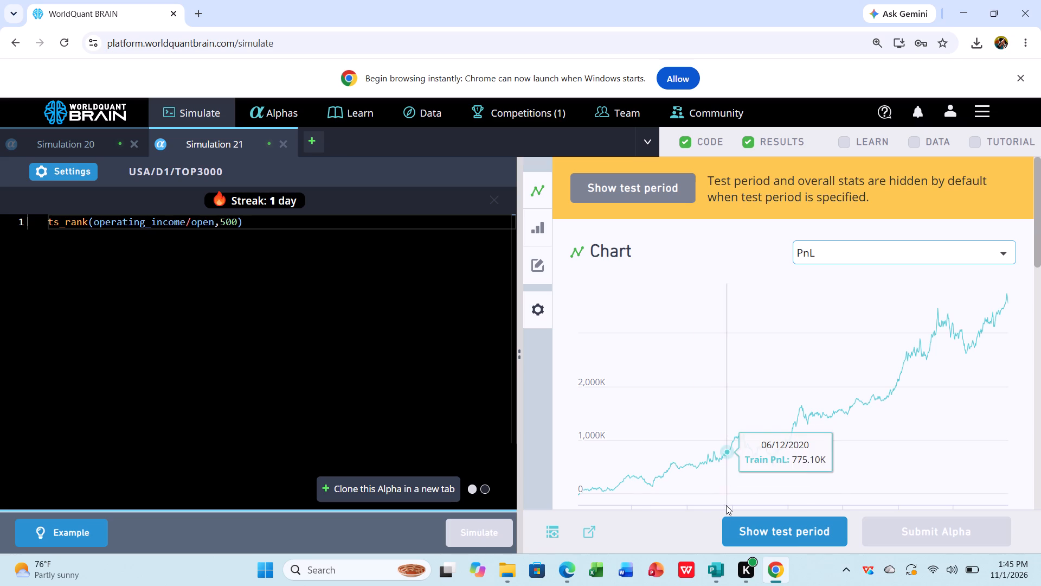
pyautogui.click(776, 525)
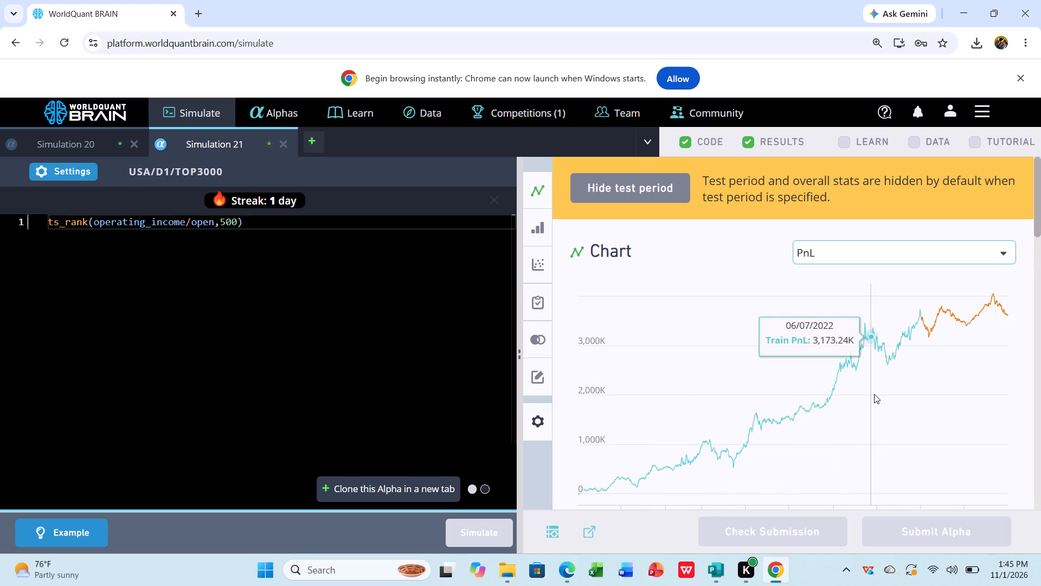
pyautogui.scroll(-5, 874, 394)
pyautogui.hscroll(1, 874, 394)
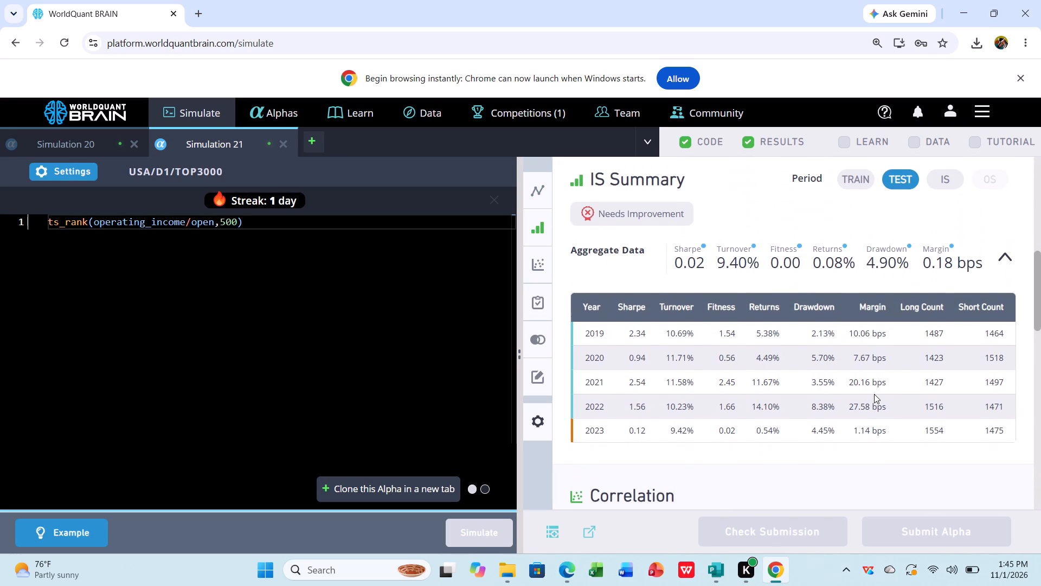
pyautogui.click(947, 175)
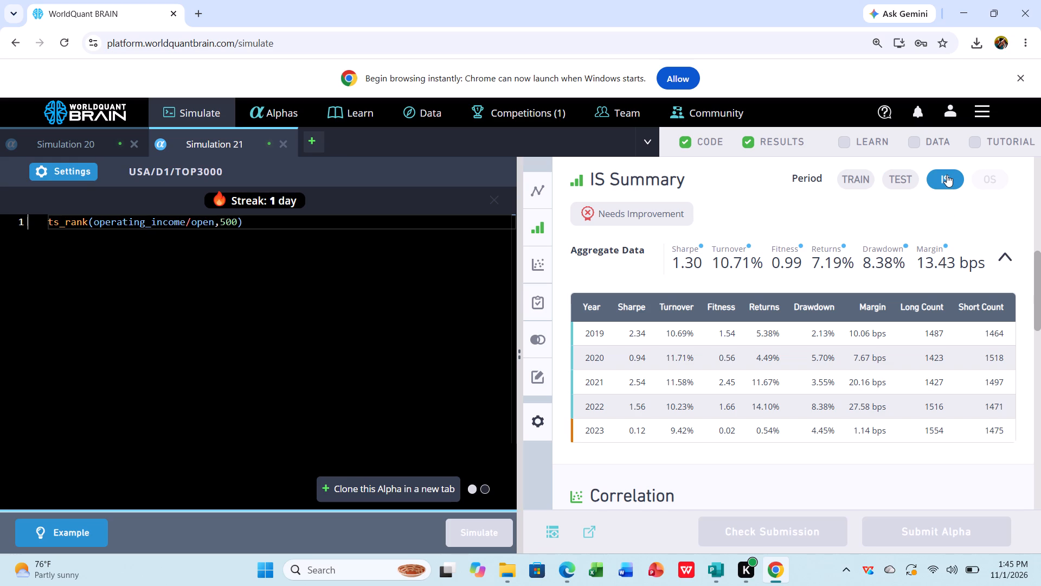
pyautogui.scroll(1, 955, 149)
pyautogui.scroll(-3, 927, 193)
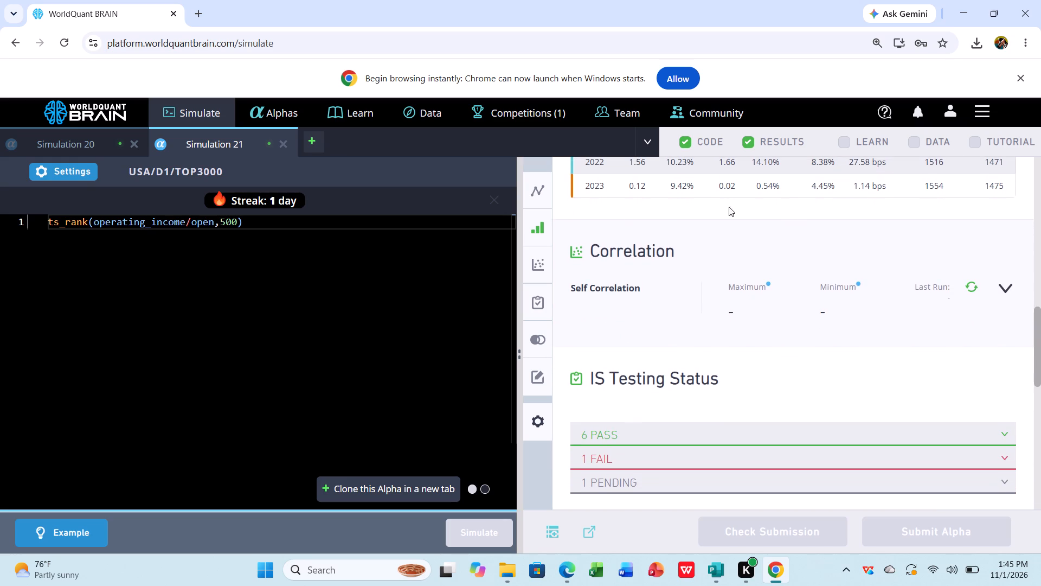
# Open the universe setting of Simulation 21 for a change.
pyautogui.click(72, 168)
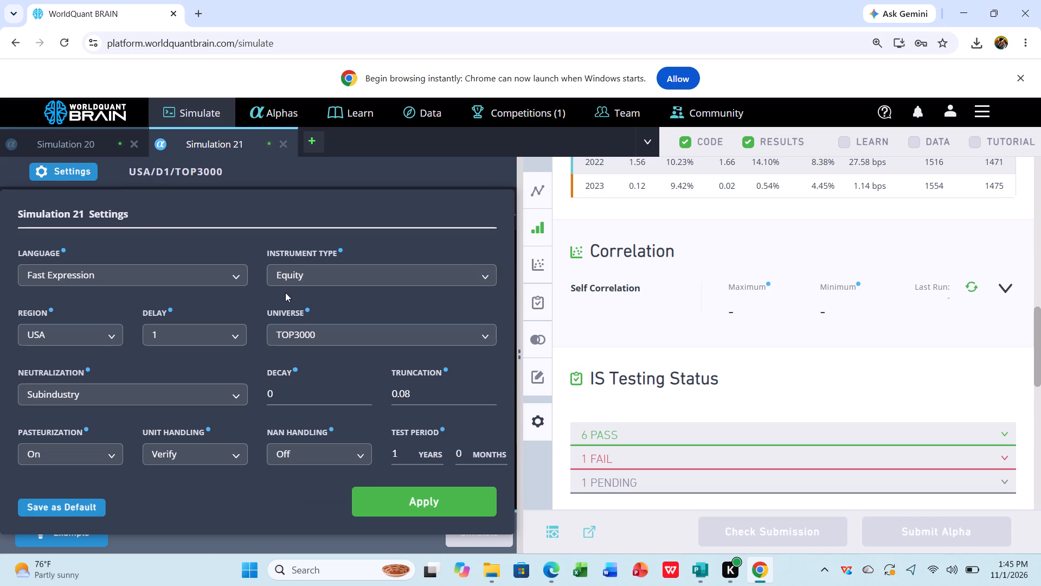
pyautogui.click(328, 325)
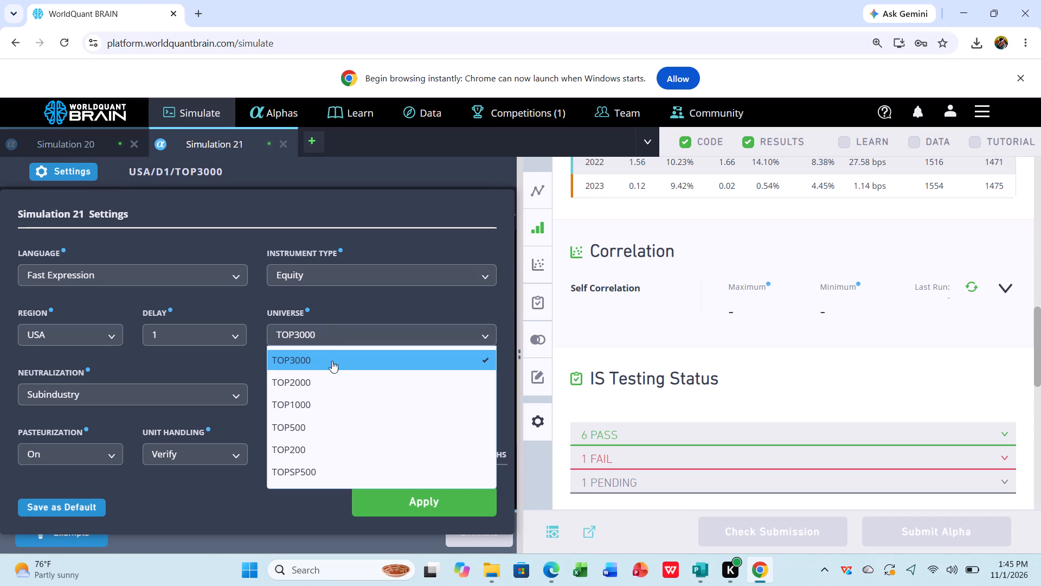
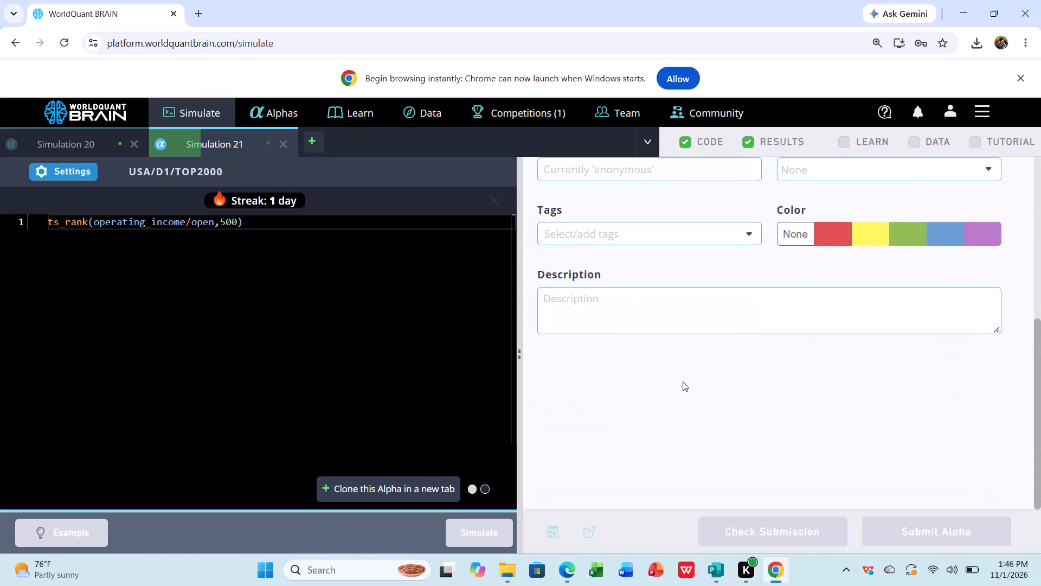
# Check the progress of the running simulation in the Simulation 21 results.
pyautogui.scroll(6, 683, 381)
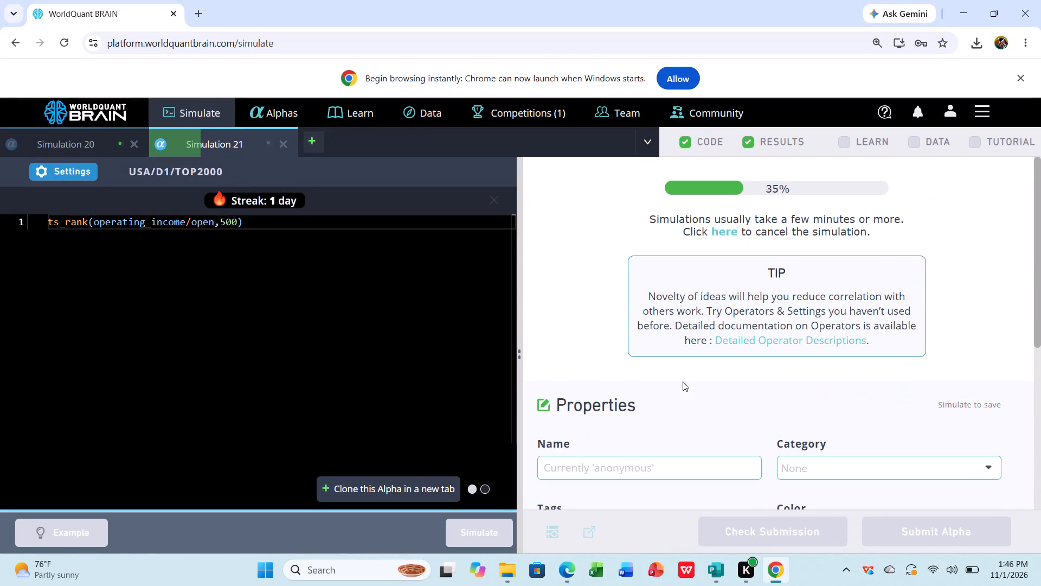
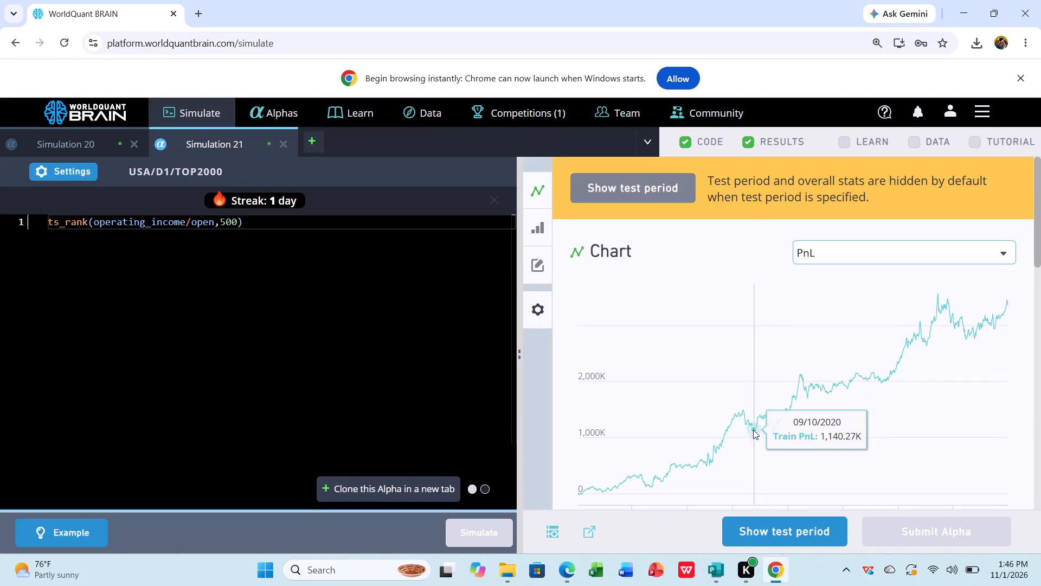
# Reveal the test period in the Simulation 21 results and view the IS Summary for the IS period.
pyautogui.click(764, 519)
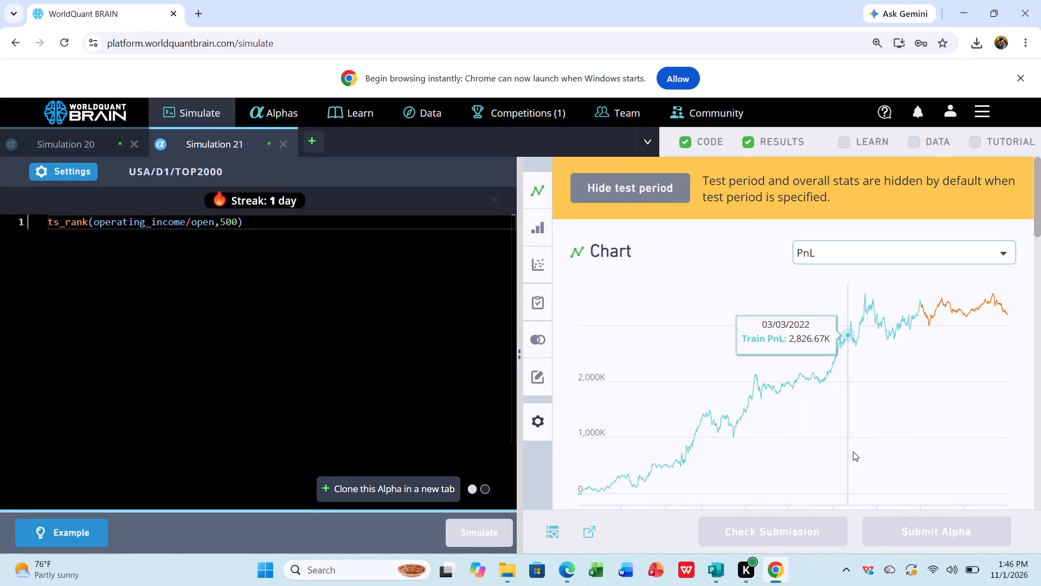
pyautogui.scroll(-3, 853, 451)
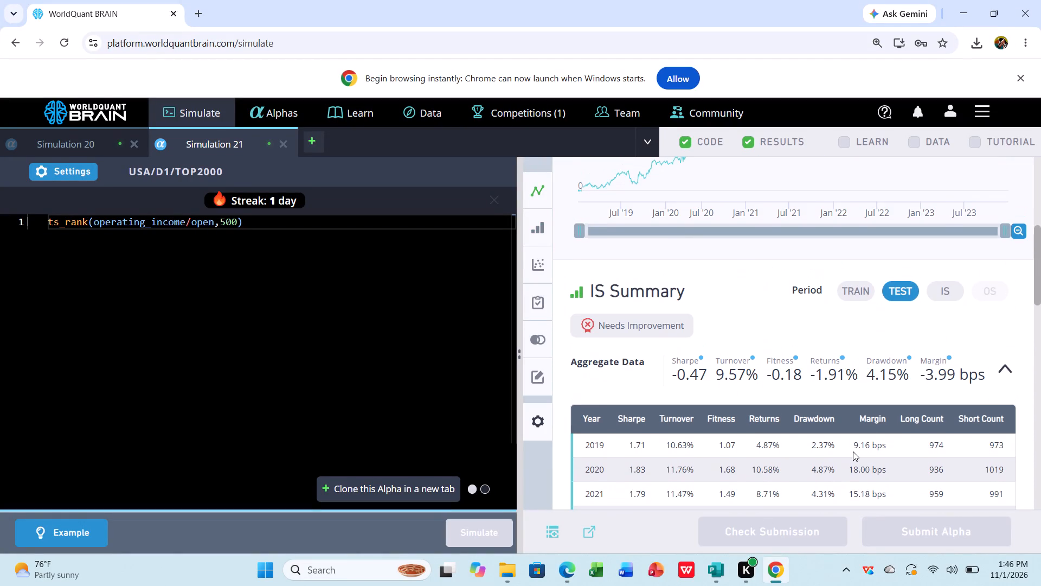
pyautogui.click(949, 286)
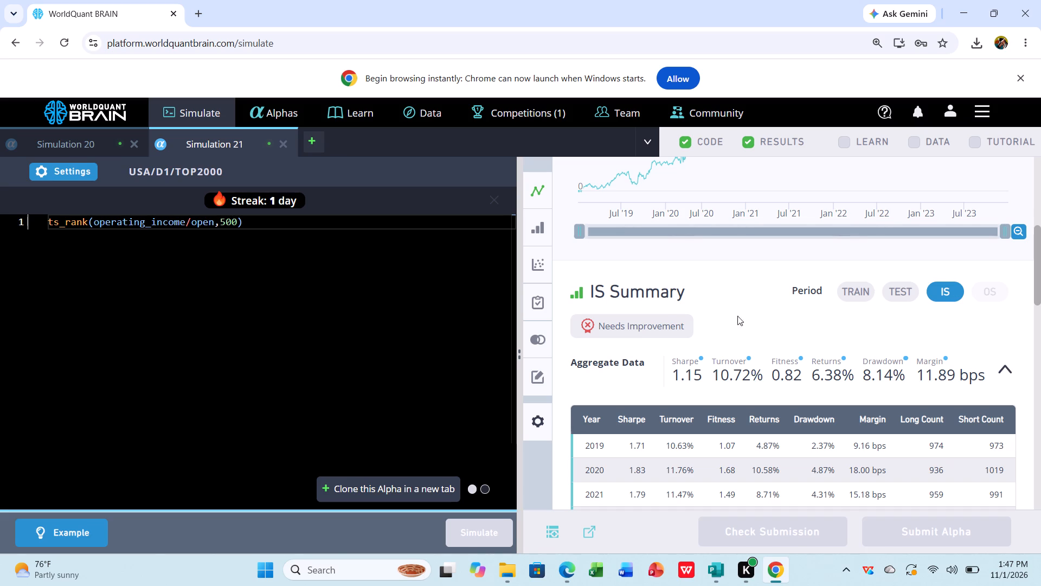
# Set the universe of Simulation 21 to TOP200, apply the settings and run the simulation.
pyautogui.click(69, 170)
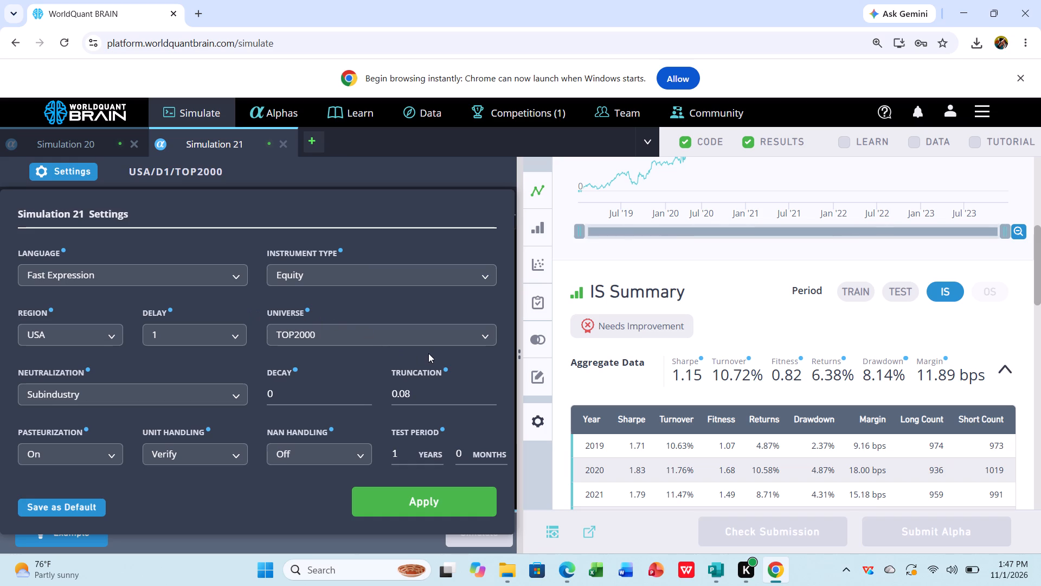
pyautogui.click(476, 334)
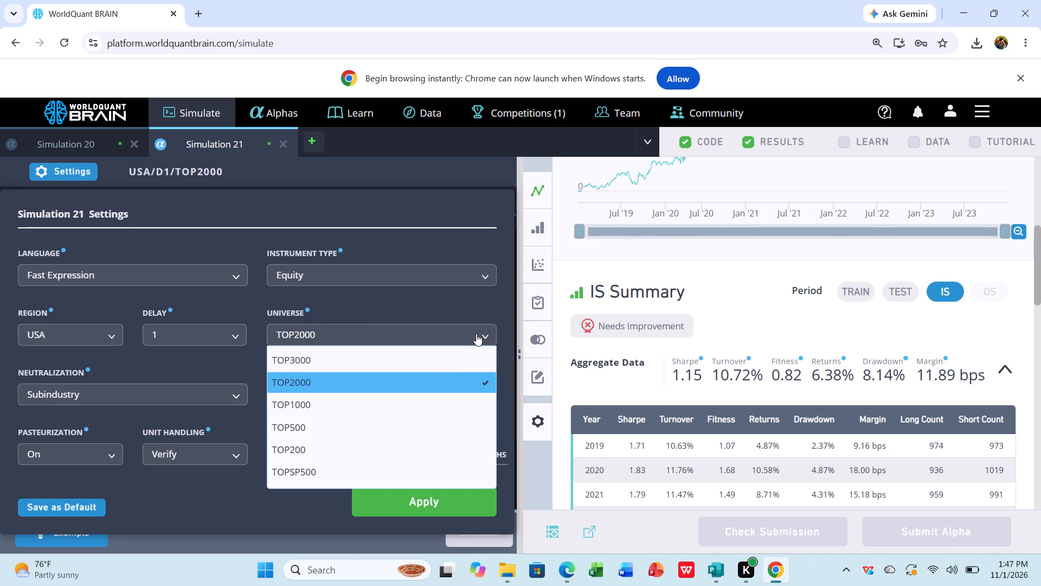
pyautogui.click(379, 450)
pyautogui.click(423, 500)
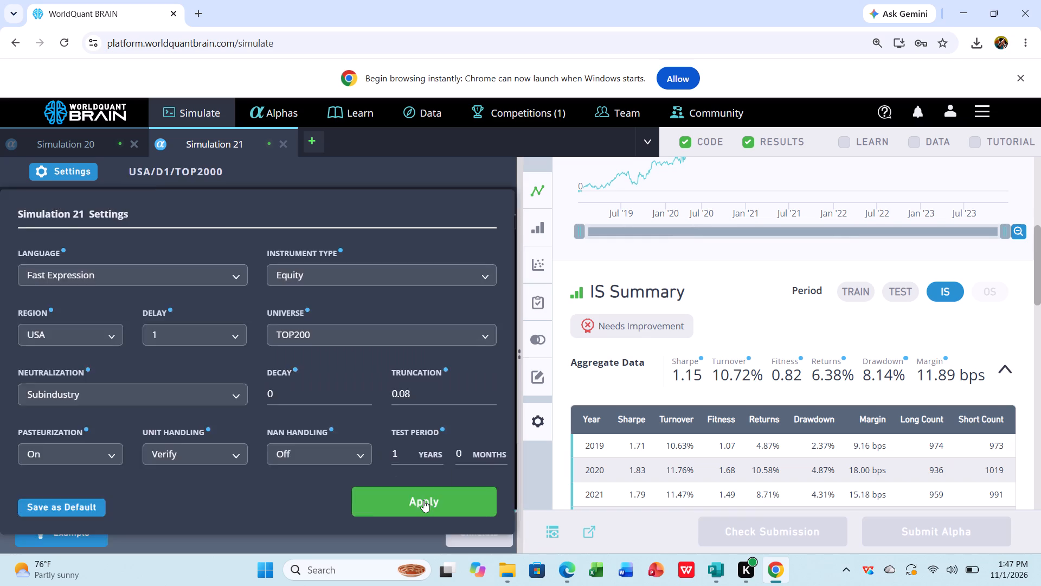
pyautogui.click(467, 529)
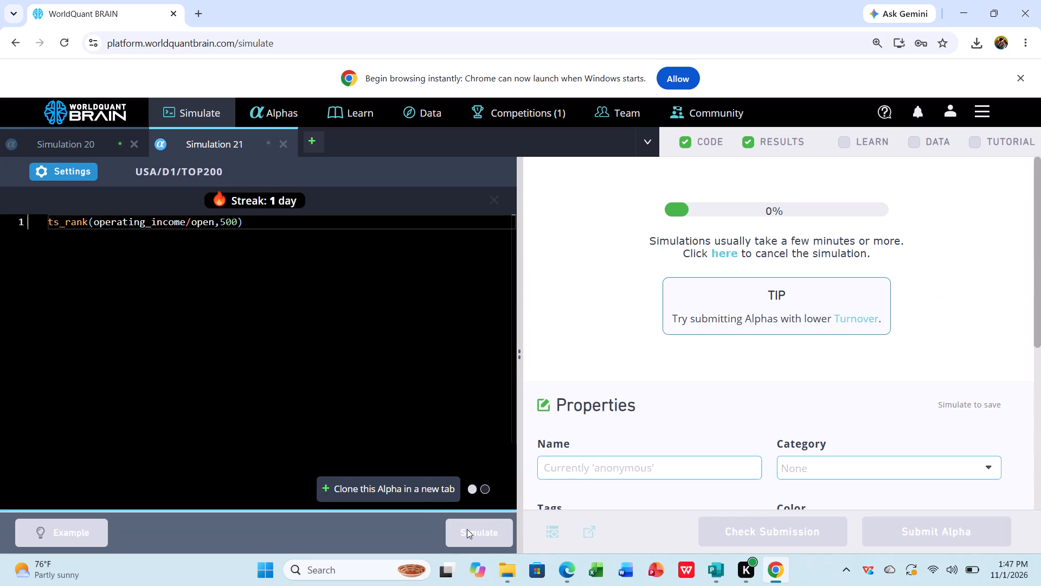
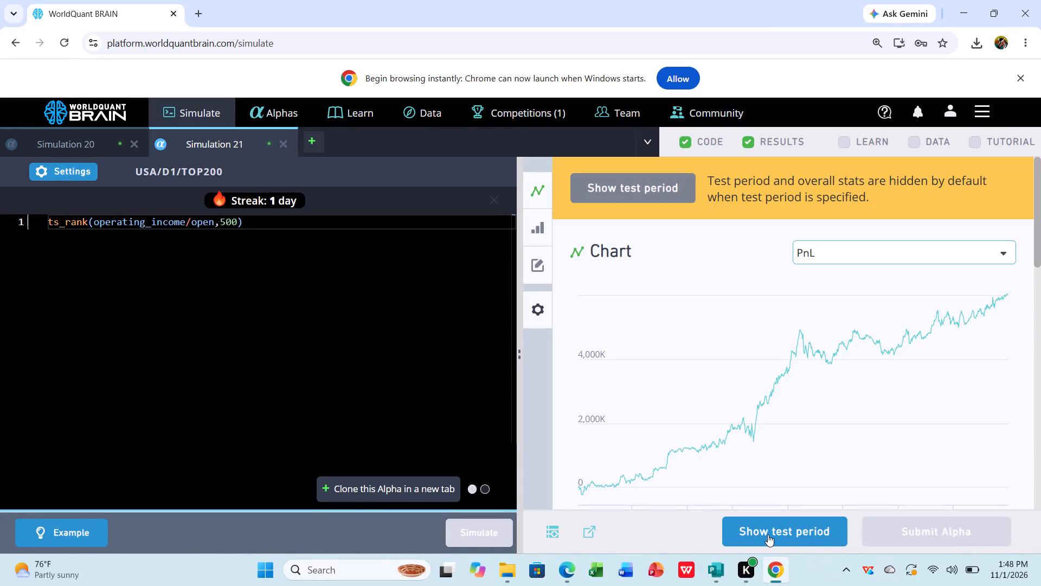
# Reveal the test period in the Simulation 21 results and review the IS Summary for the IS period and the IS Testing Status.
pyautogui.click(797, 525)
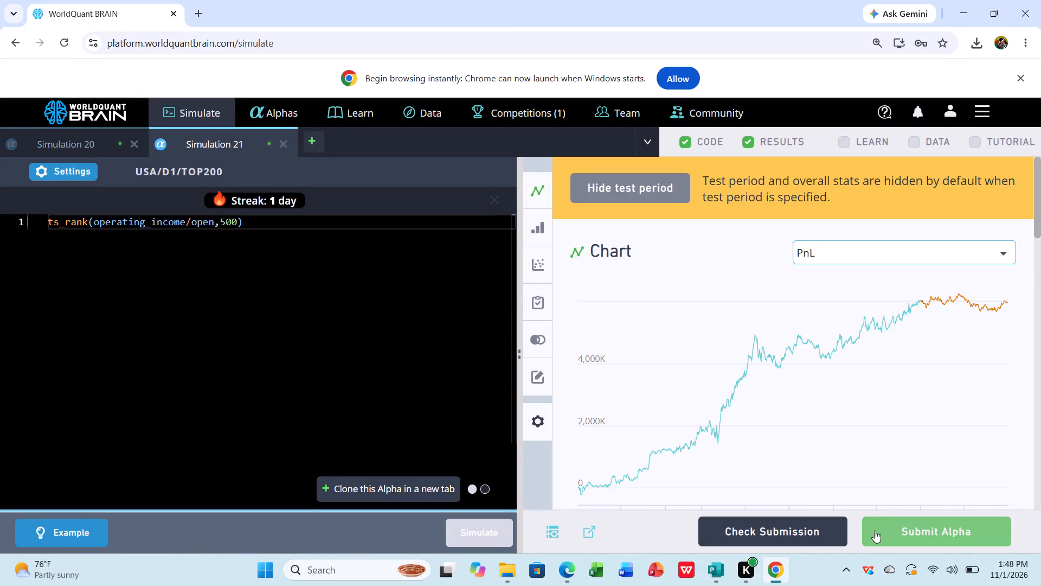
pyautogui.scroll(-4, 905, 458)
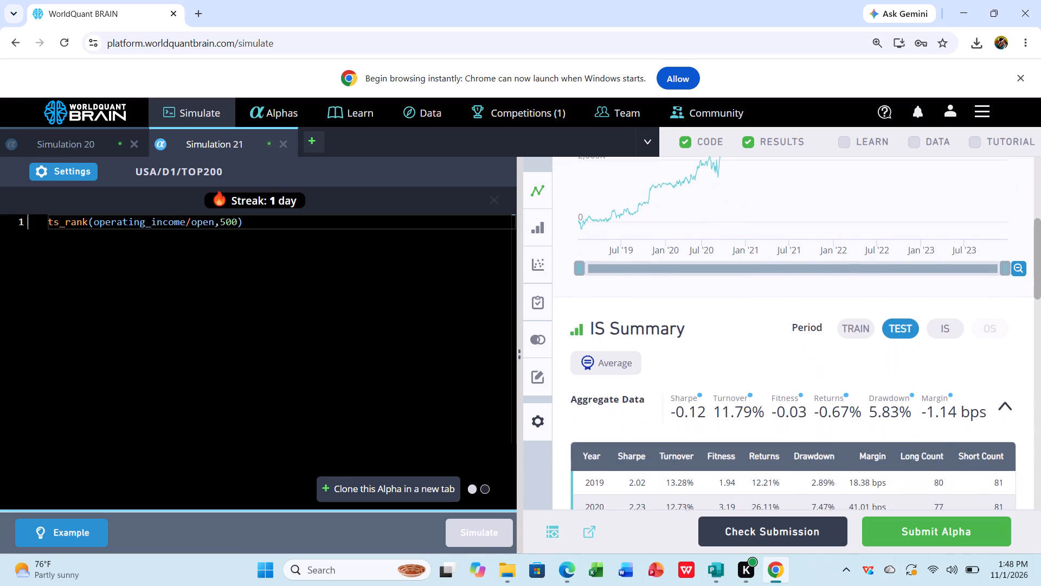
pyautogui.scroll(-1, 905, 458)
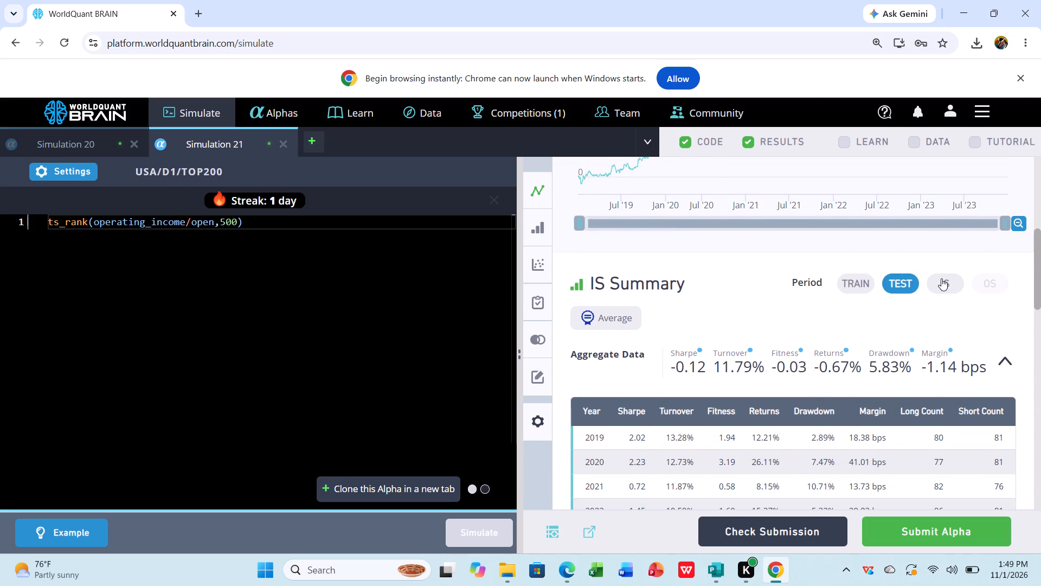
pyautogui.click(941, 278)
pyautogui.scroll(-2, 941, 278)
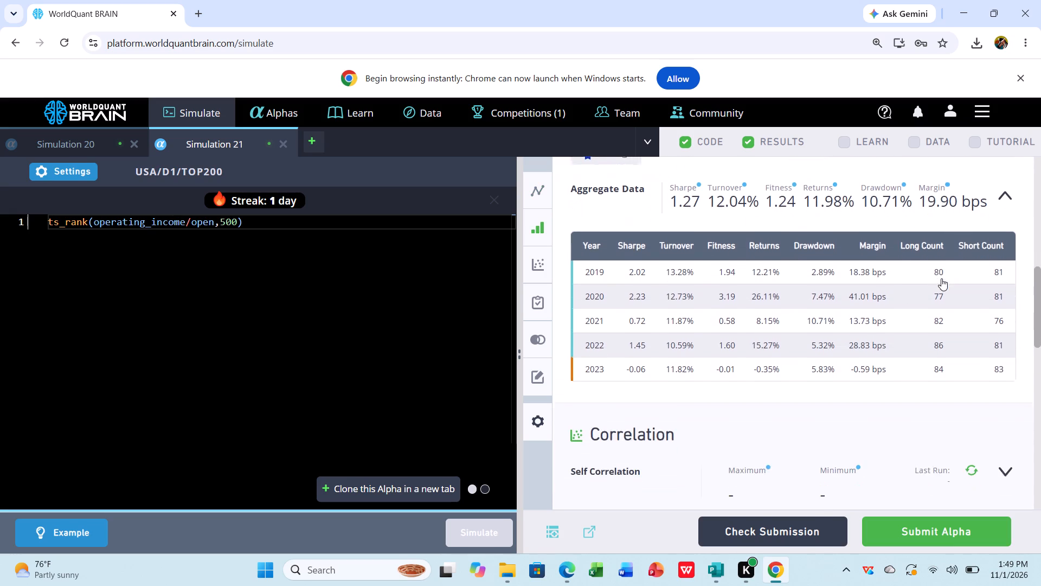
pyautogui.scroll(-4, 941, 278)
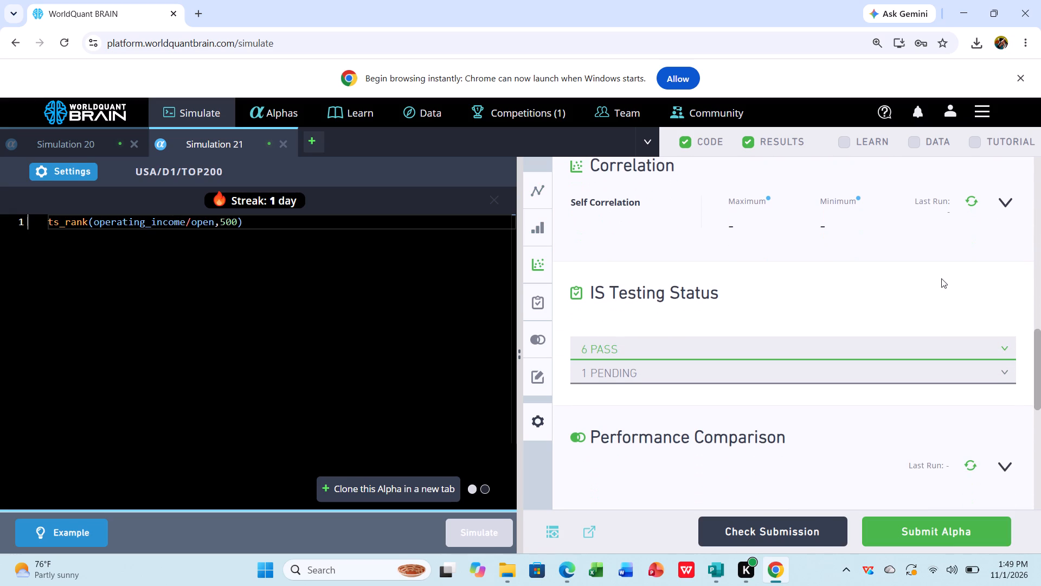
# Submit the Simulation 21 alpha ts_rank(operating_income/open,500).
pyautogui.click(937, 528)
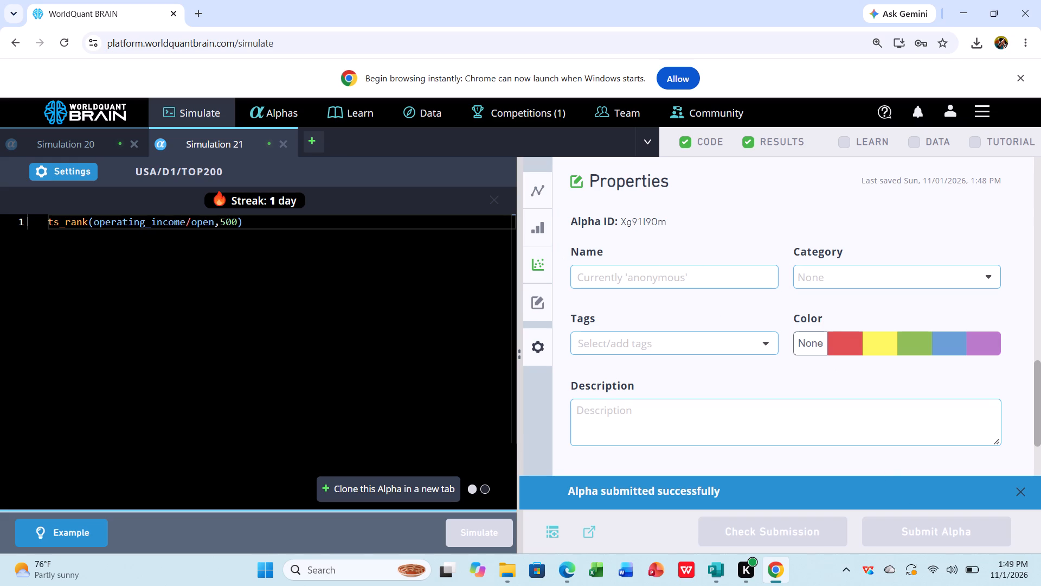
# Edit the Simulation 21 expression to ts_rank(operating_income/close,510), replacing the open field with close and the lookback with 510.
pyautogui.click(213, 222)
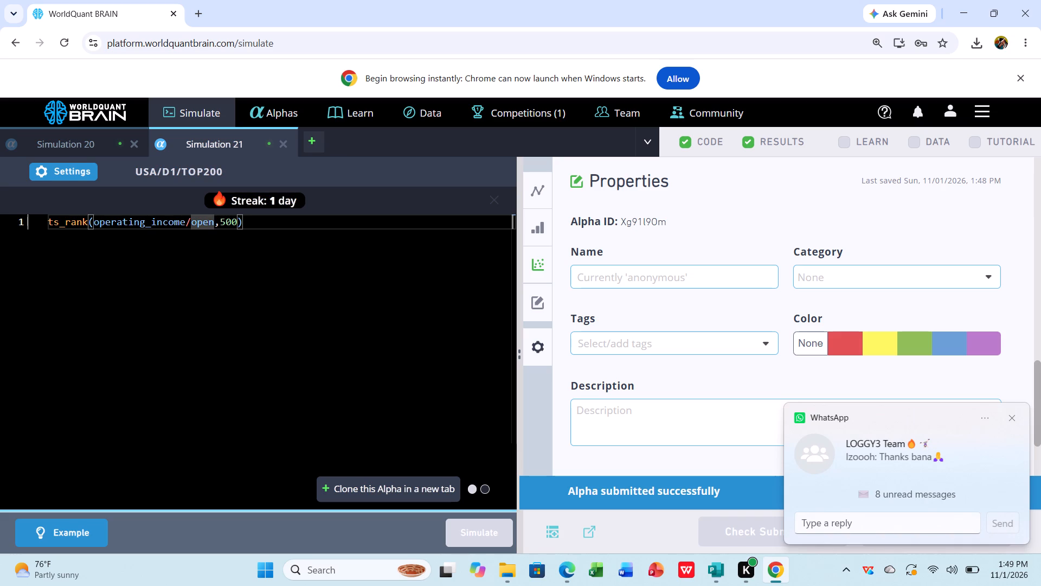
pyautogui.press('BackSpace')
pyautogui.press('BackSpace')
pyautogui.press('BackSpace')
pyautogui.press('BackSpace')
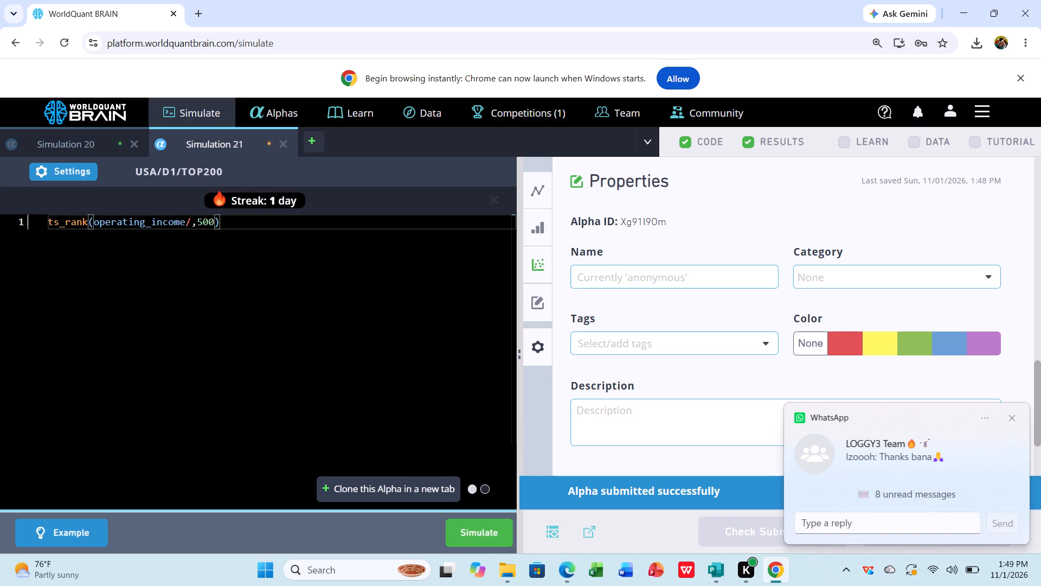
pyautogui.write('clo')
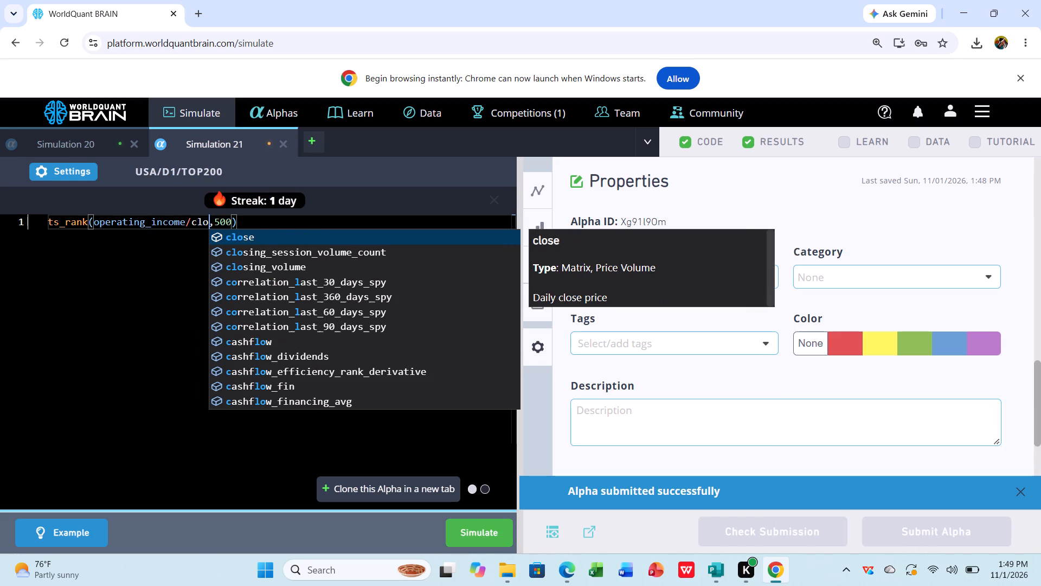
pyautogui.write('se')
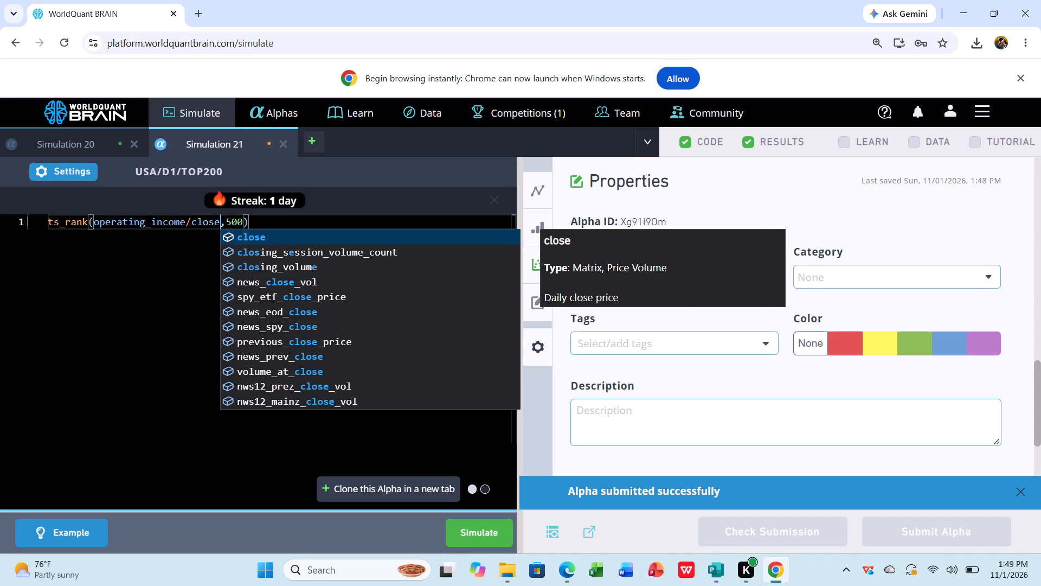
pyautogui.click(235, 220)
pyautogui.press('BackSpace')
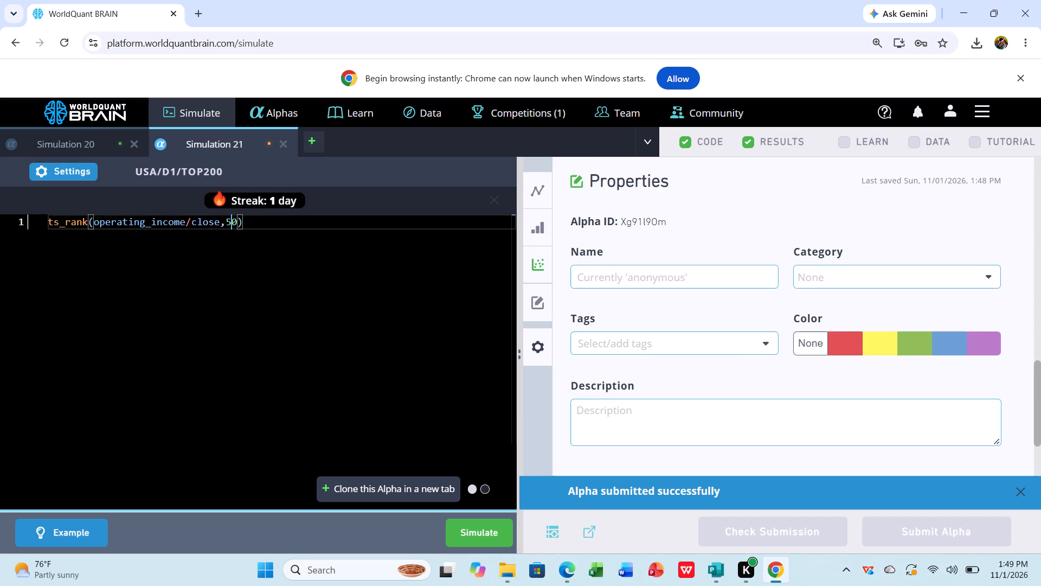
pyautogui.press('1')
# Set the Simulation 21 universe to TOPSP500 and apply the settings.
pyautogui.click(85, 167)
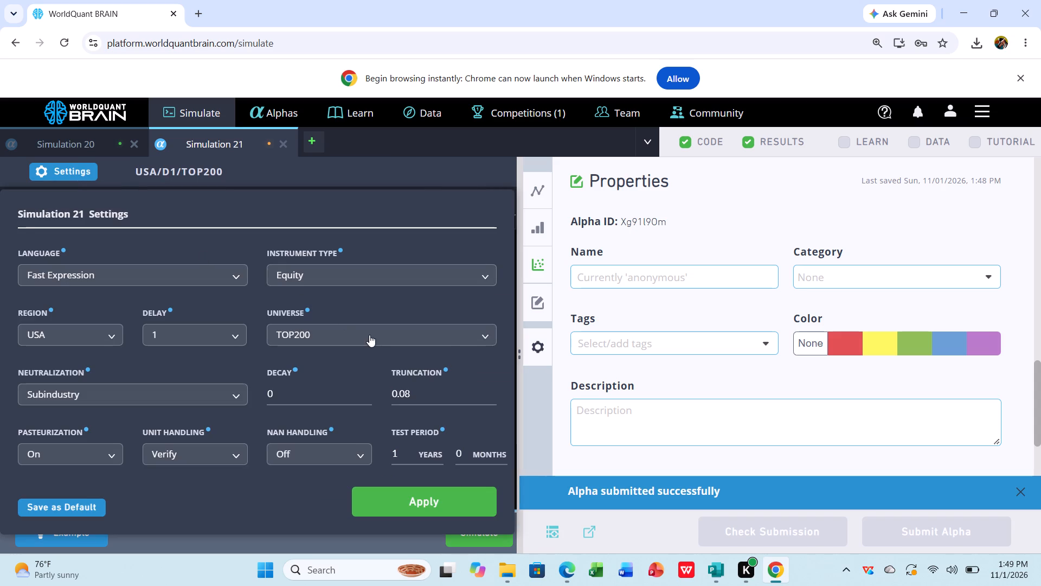
pyautogui.click(447, 333)
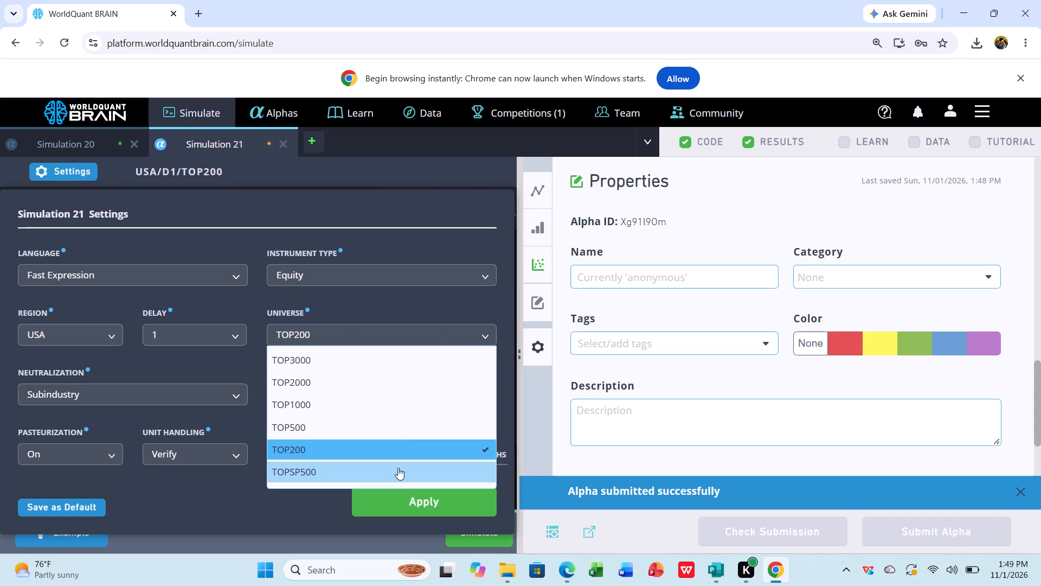
pyautogui.click(397, 469)
pyautogui.click(426, 496)
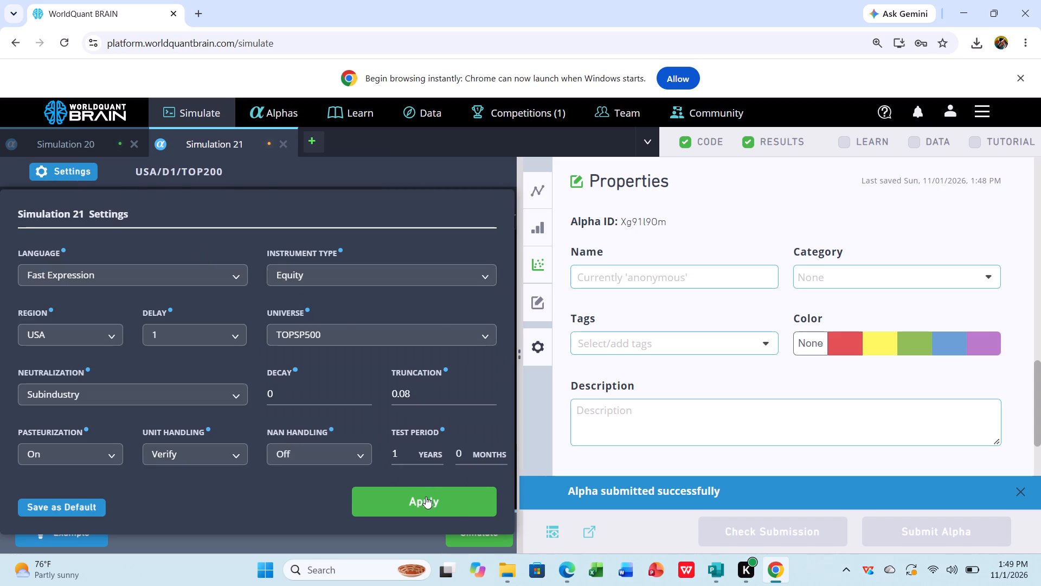
# Run the Simulation 21 backtest for ts_rank(operating_income/close,510) on the USA/D1/TOPSP500 settings.
pyautogui.click(469, 531)
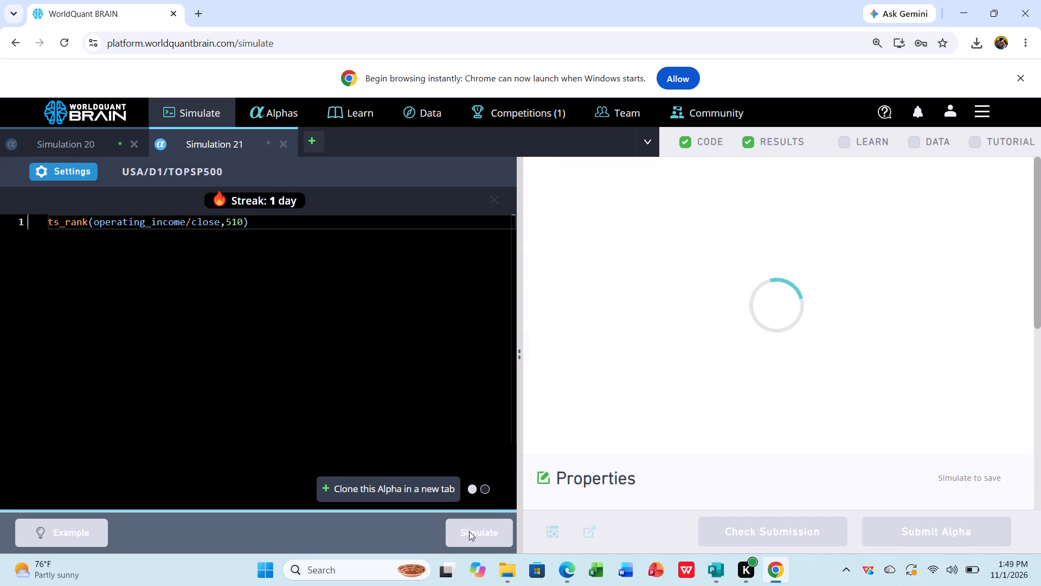
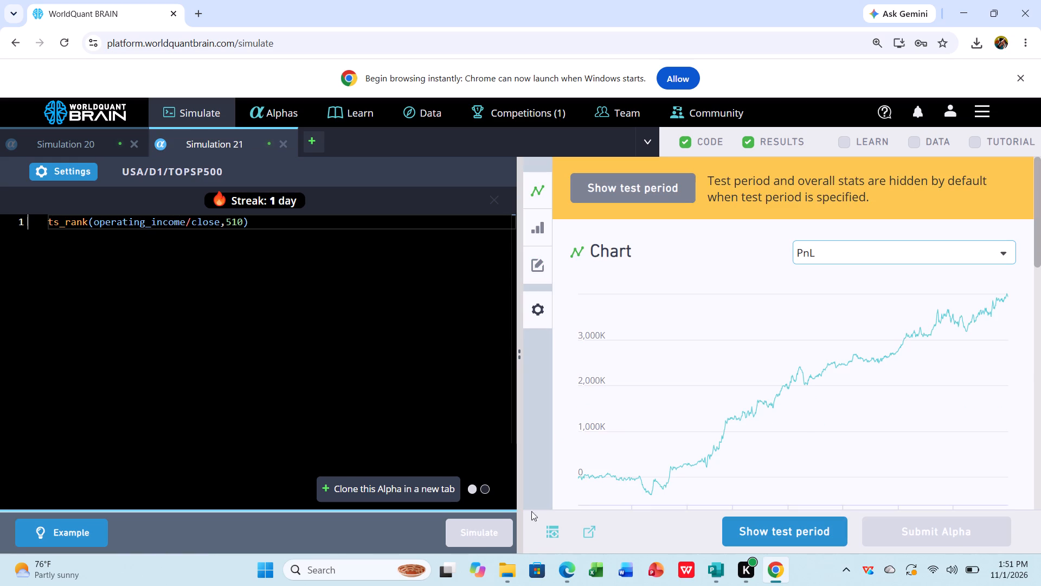
# Reveal the test period in the Simulation 21 results and examine the IS-period summary and the failed checks in IS Testing Status.
pyautogui.click(768, 537)
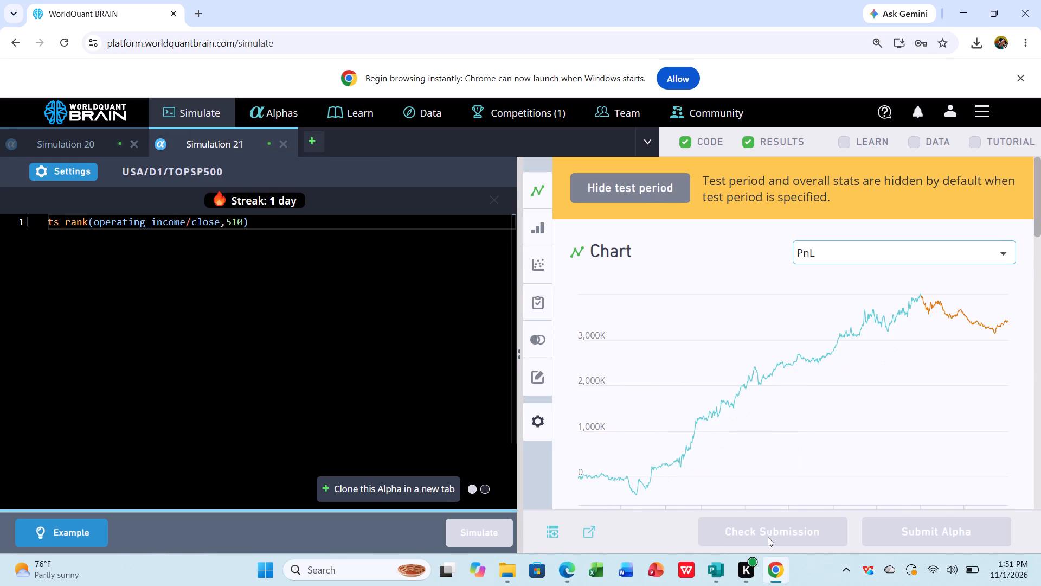
pyautogui.scroll(-3, 833, 421)
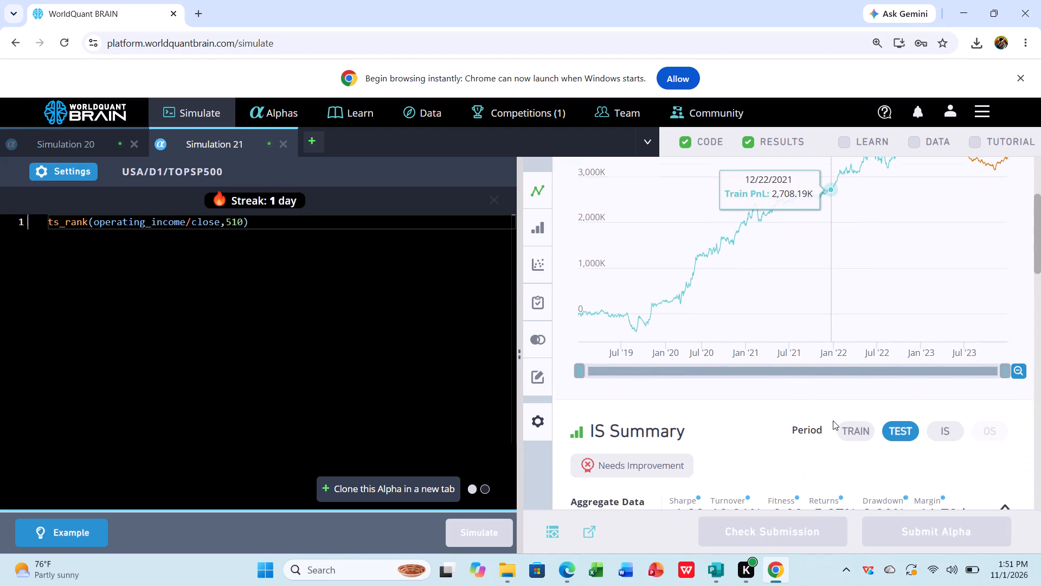
pyautogui.scroll(-1, 833, 421)
pyautogui.click(941, 397)
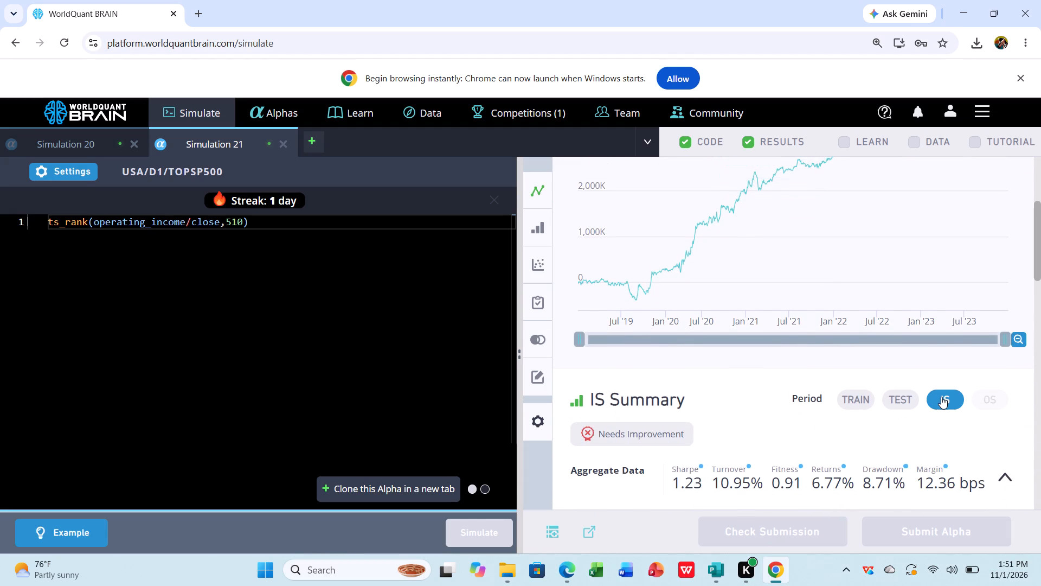
pyautogui.scroll(-3, 941, 397)
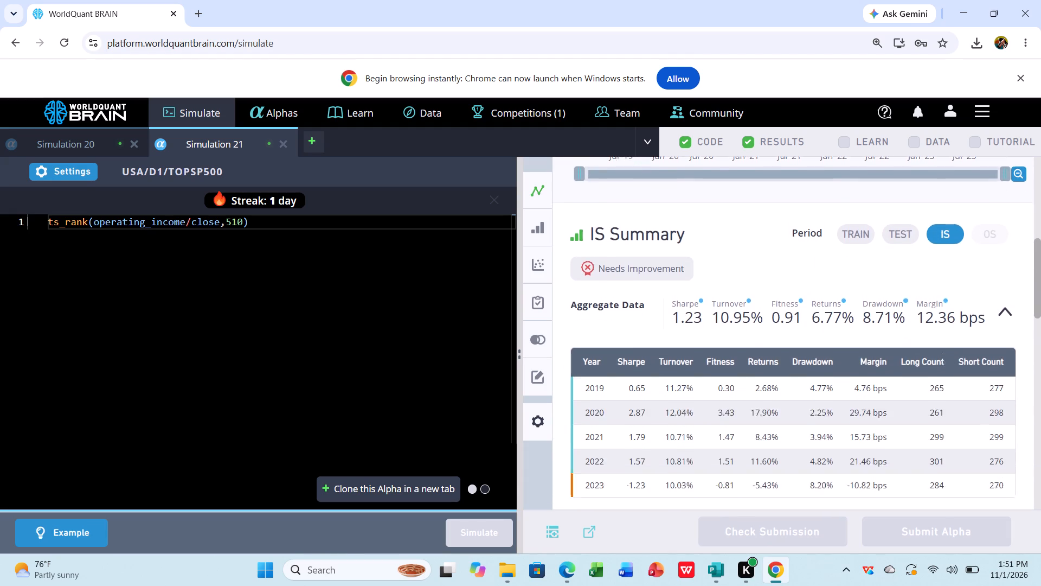
pyautogui.scroll(-3, 941, 397)
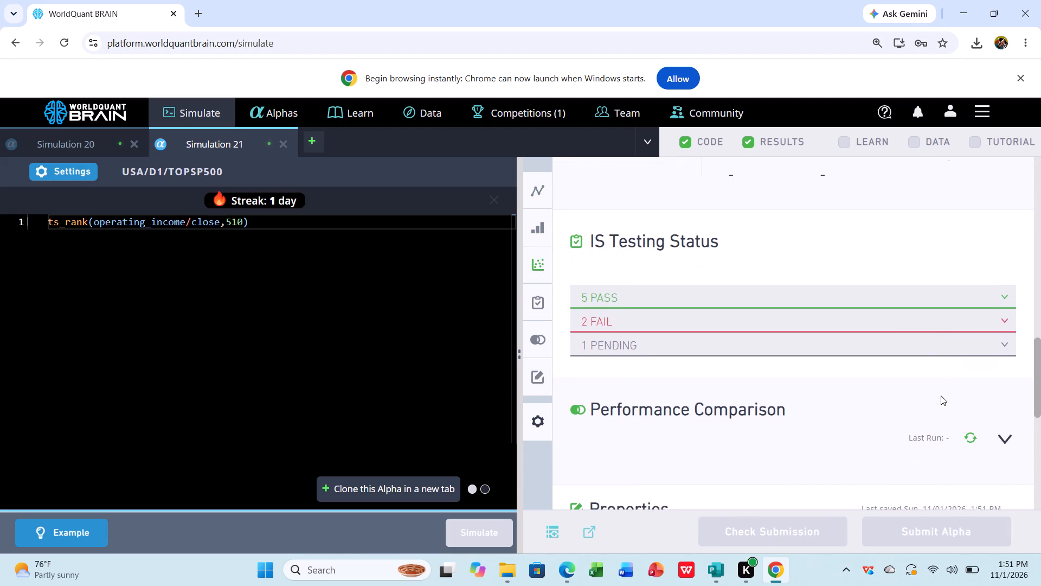
pyautogui.click(934, 318)
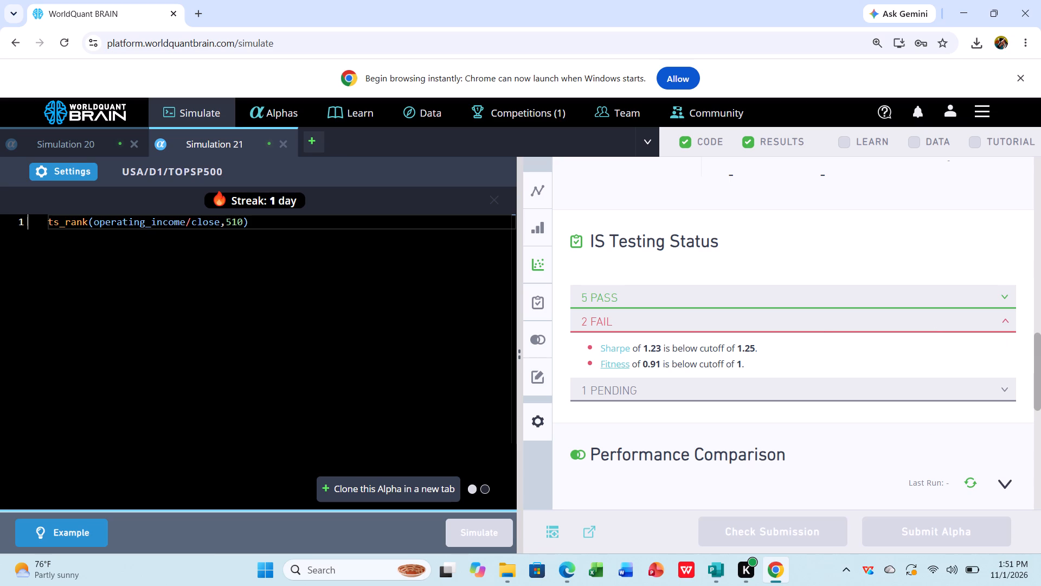
# Set the Simulation 21 neutralization to Industry and decay to 1, apply the settings, and simulate the alpha again.
pyautogui.click(76, 172)
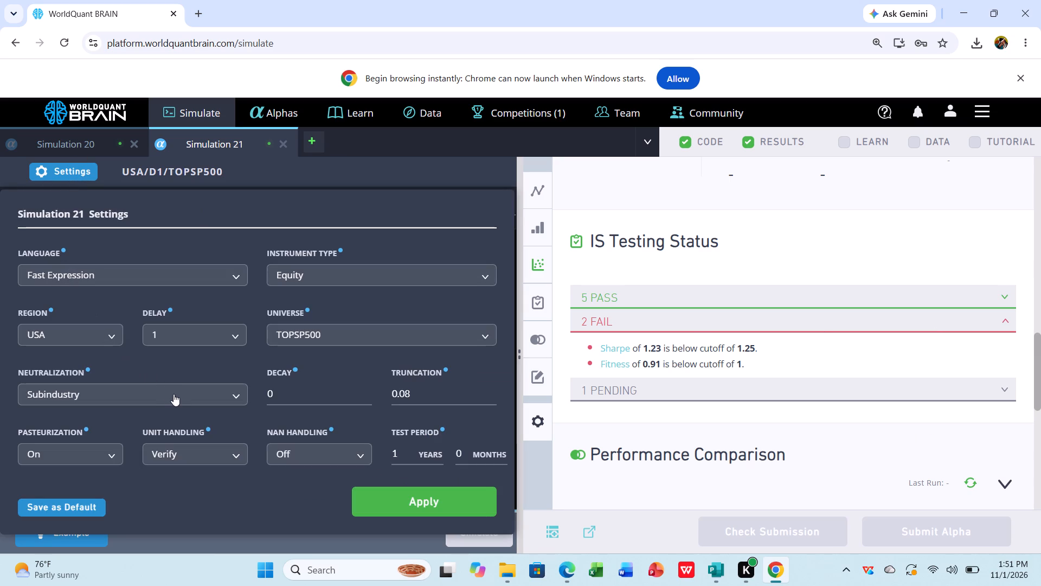
pyautogui.click(173, 394)
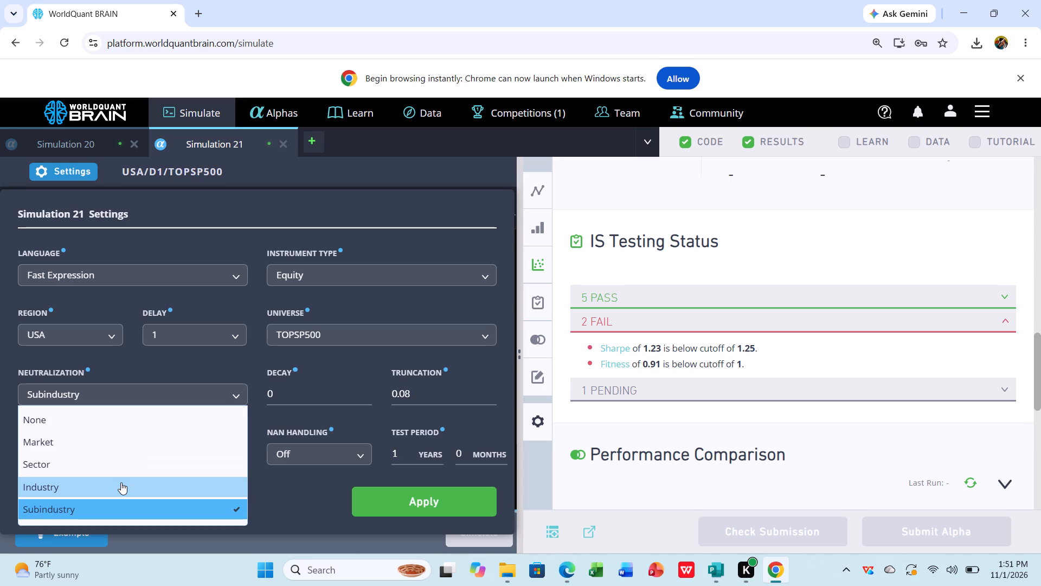
pyautogui.click(121, 482)
pyautogui.click(294, 391)
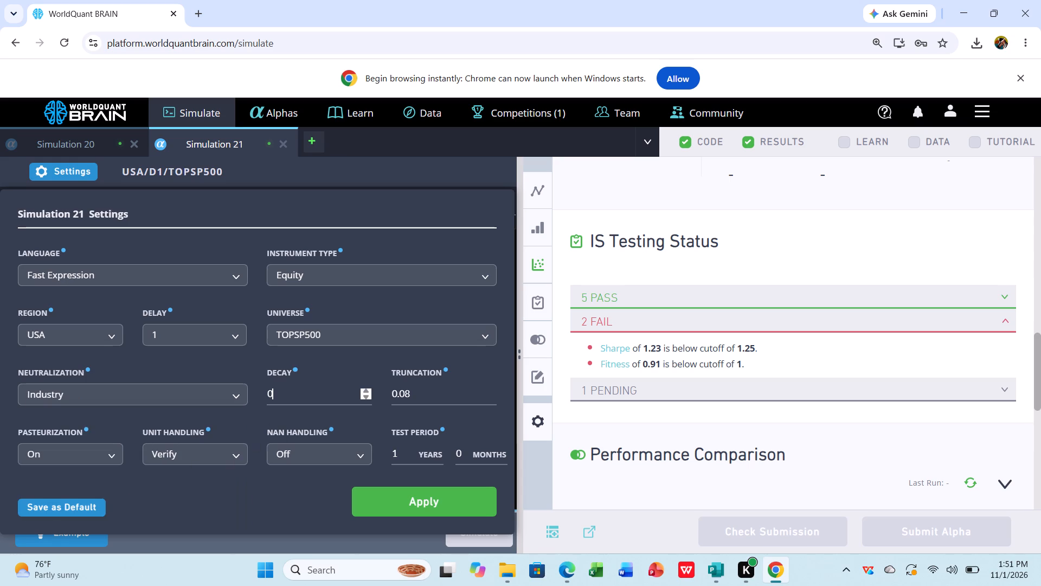
pyautogui.press('BackSpace')
pyautogui.press('1')
pyautogui.click(425, 501)
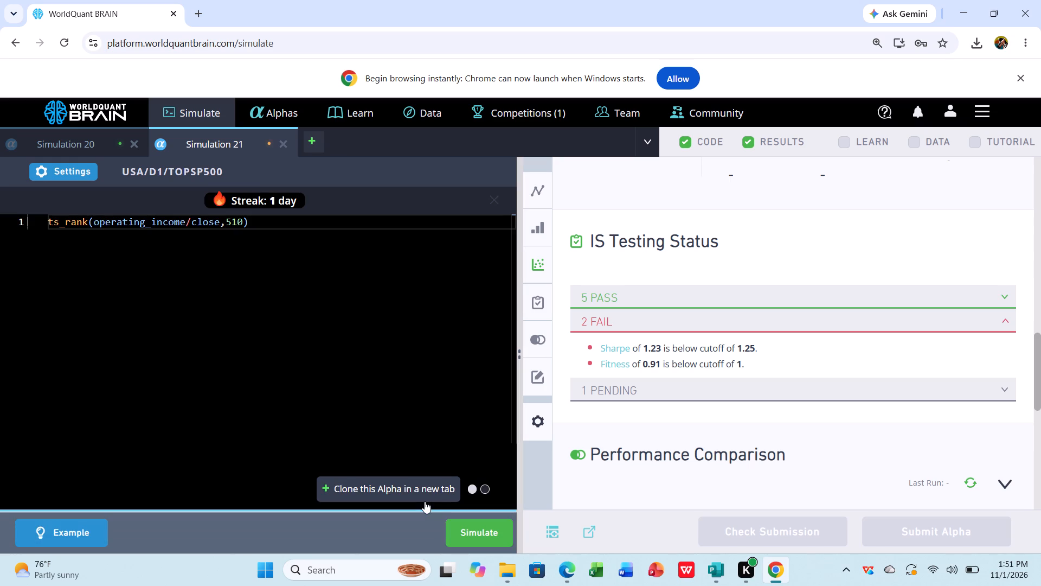
pyautogui.click(483, 532)
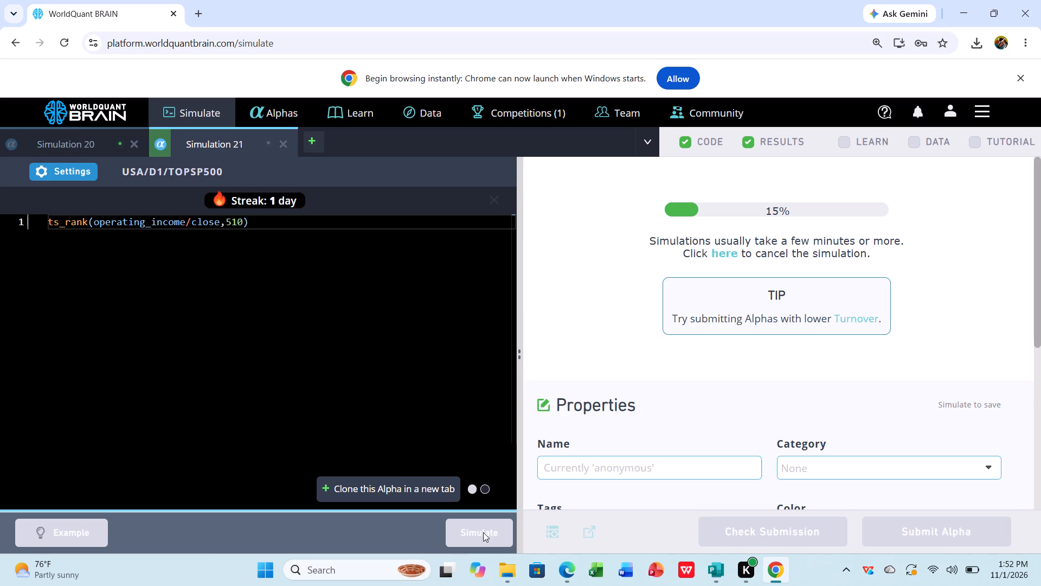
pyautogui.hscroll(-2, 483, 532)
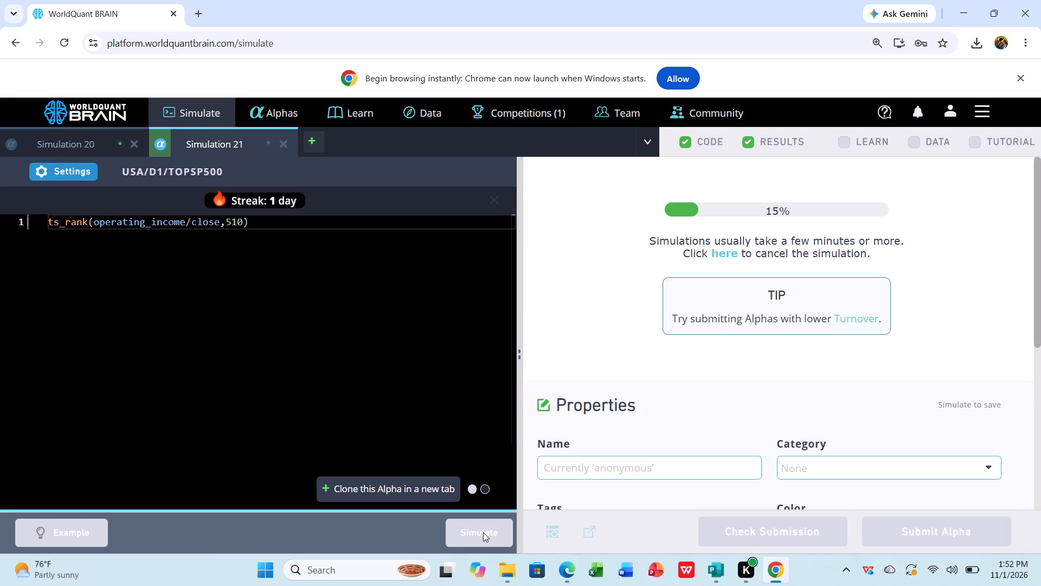
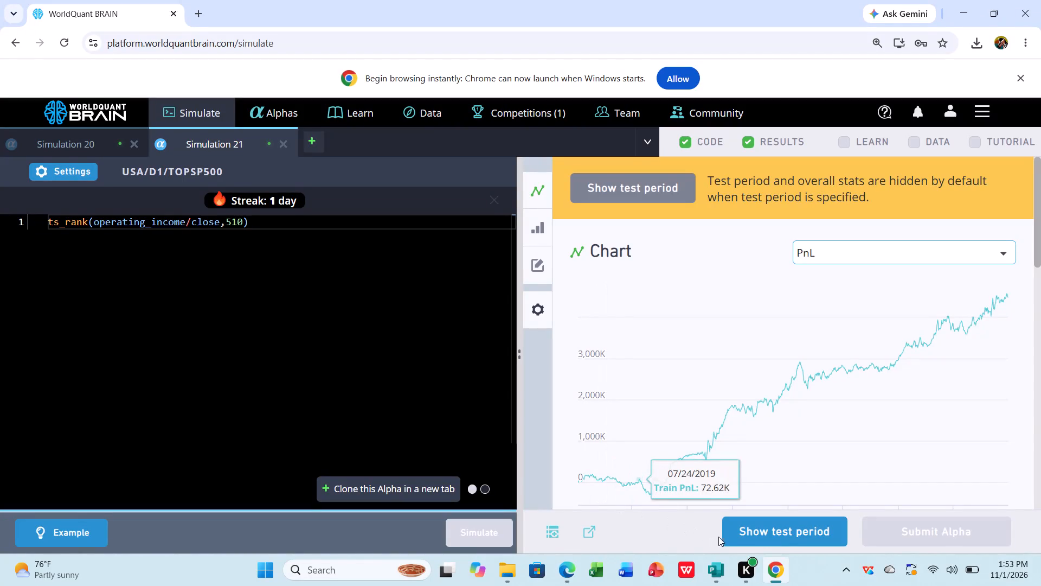
# Reveal the test period in the Simulation 21 results and examine the IS-period summary.
pyautogui.click(763, 531)
pyautogui.scroll(-1, 854, 463)
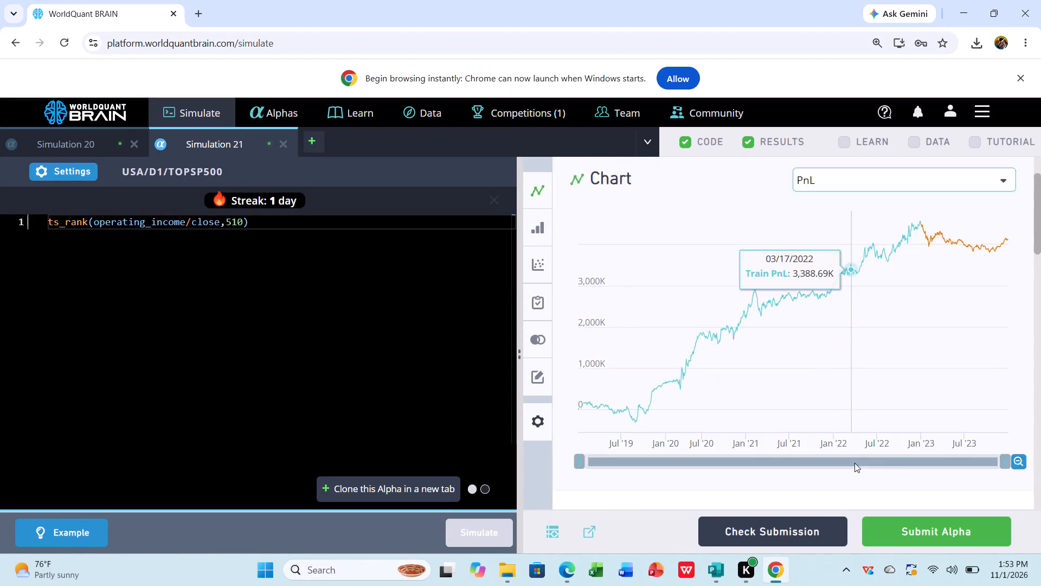
pyautogui.scroll(-2, 854, 463)
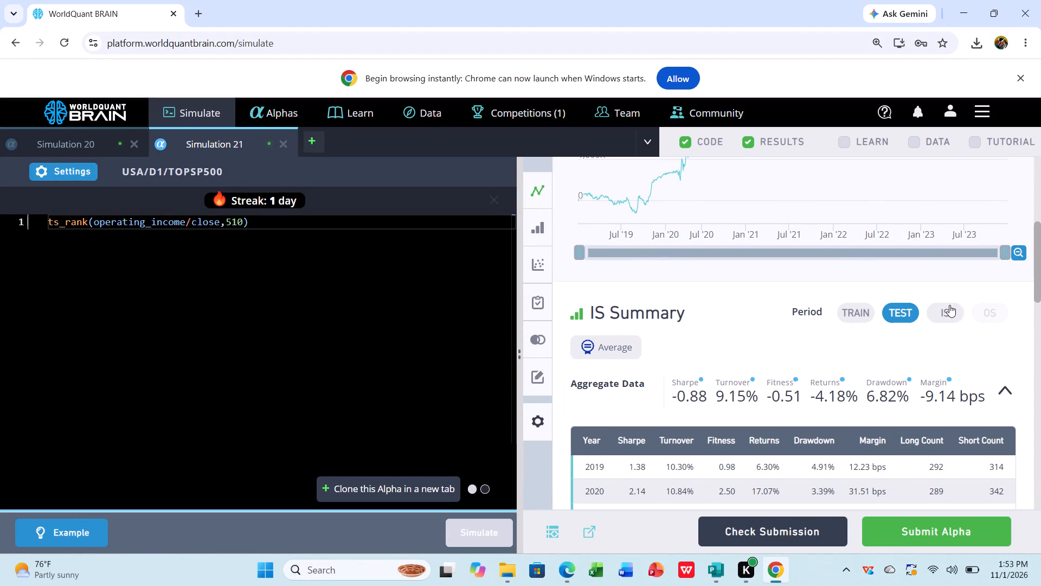
pyautogui.click(946, 310)
pyautogui.scroll(-1, 946, 310)
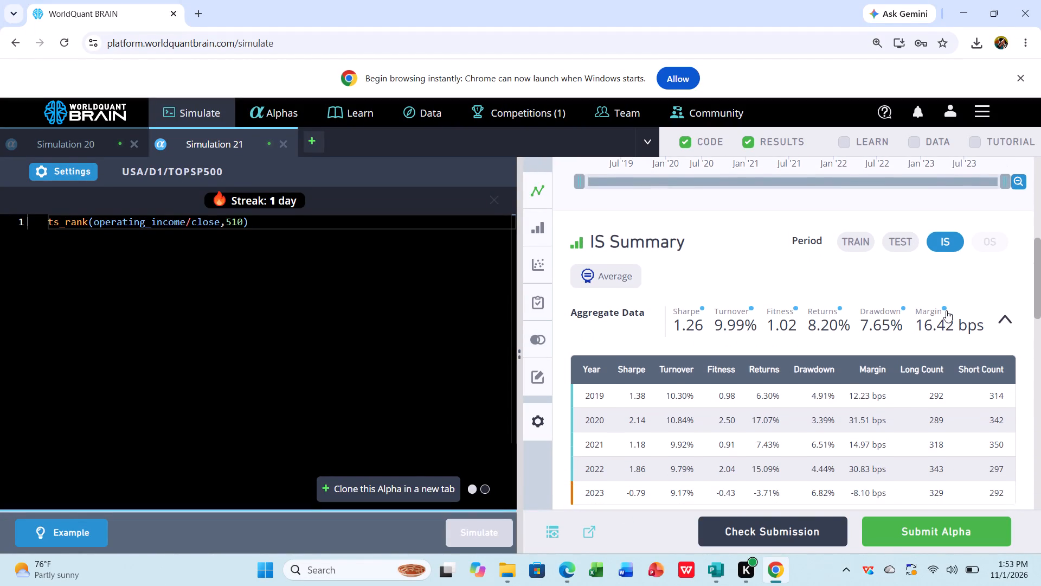
pyautogui.scroll(-1, 946, 310)
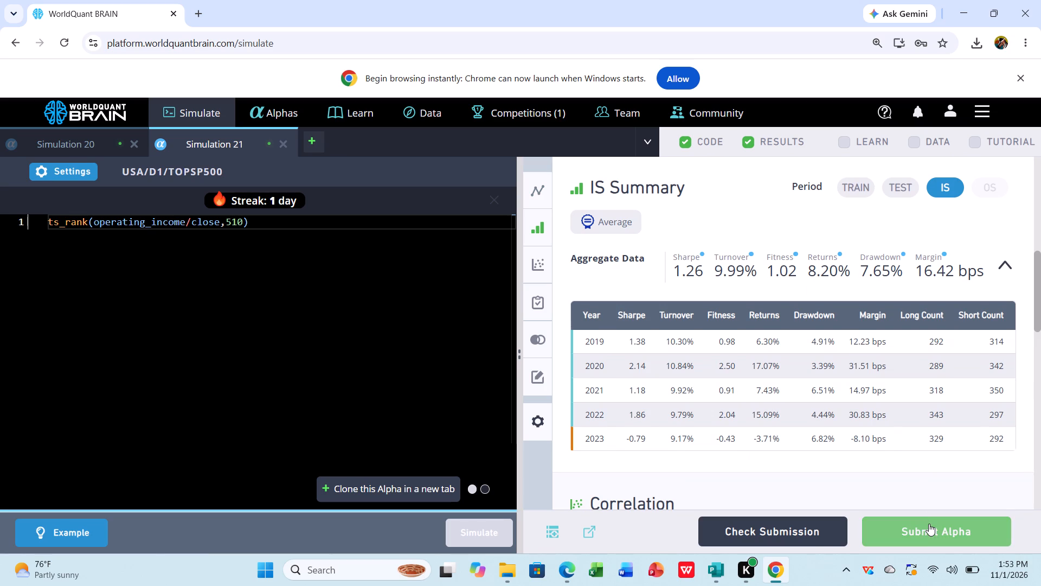
# Try to submit the TOPSP500 alpha and inspect the failed check in IS Testing Status.
pyautogui.click(929, 524)
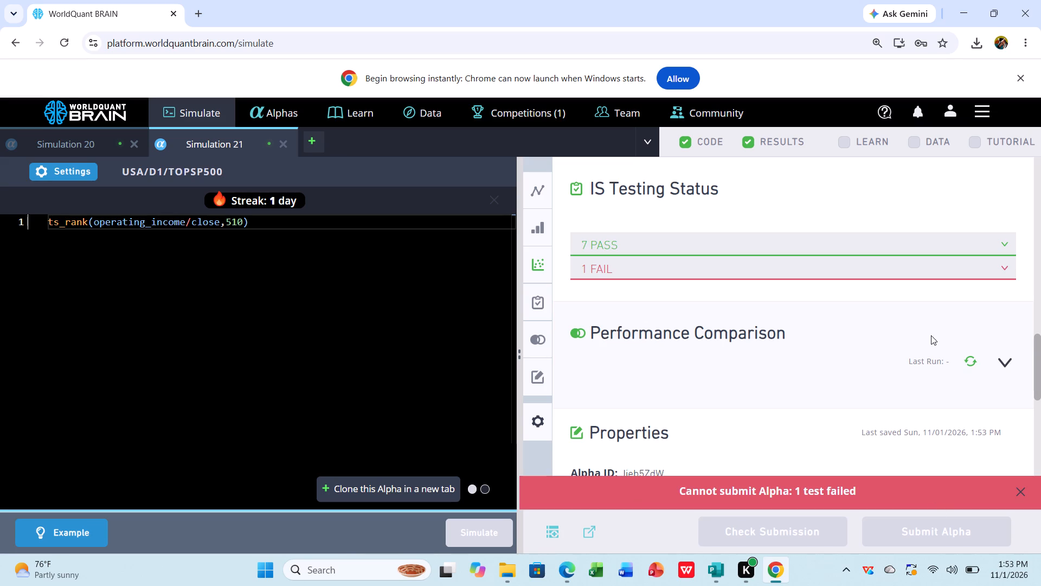
pyautogui.click(980, 263)
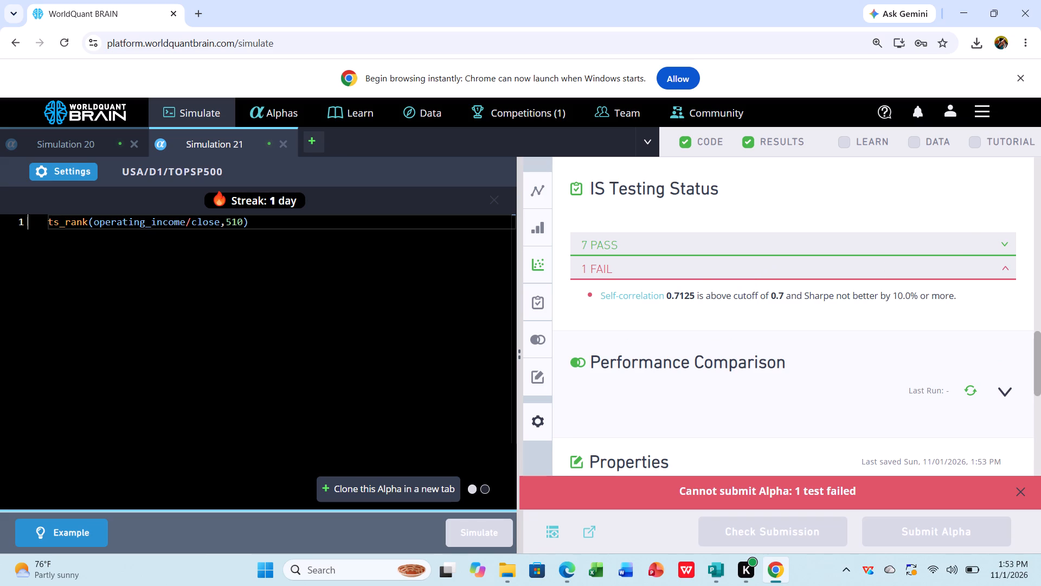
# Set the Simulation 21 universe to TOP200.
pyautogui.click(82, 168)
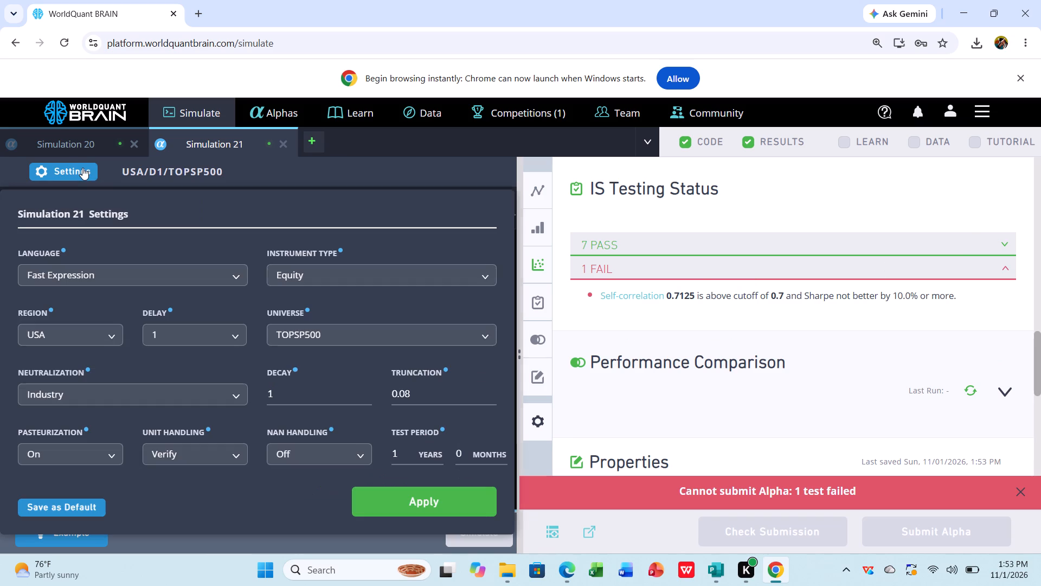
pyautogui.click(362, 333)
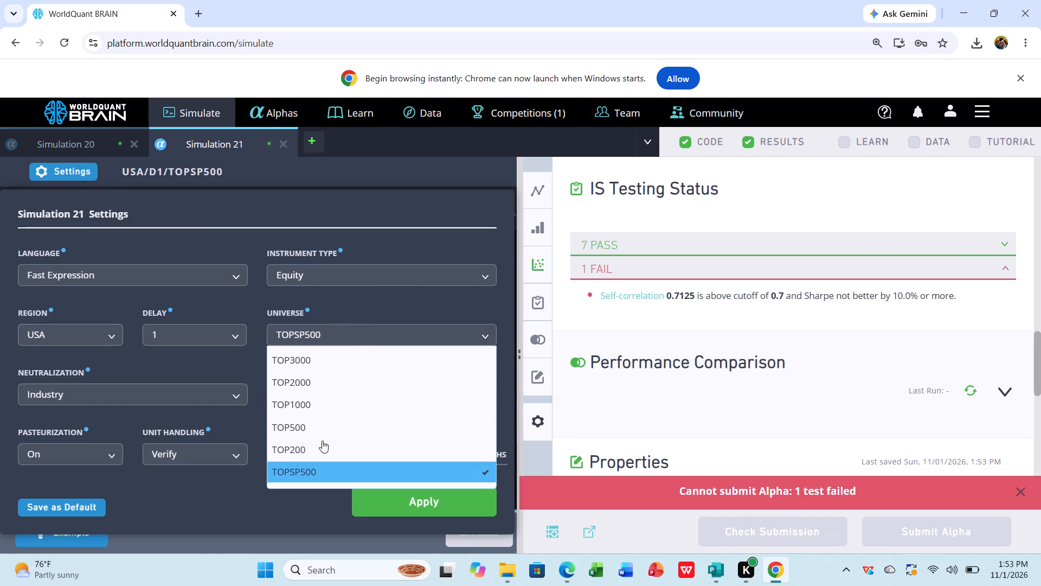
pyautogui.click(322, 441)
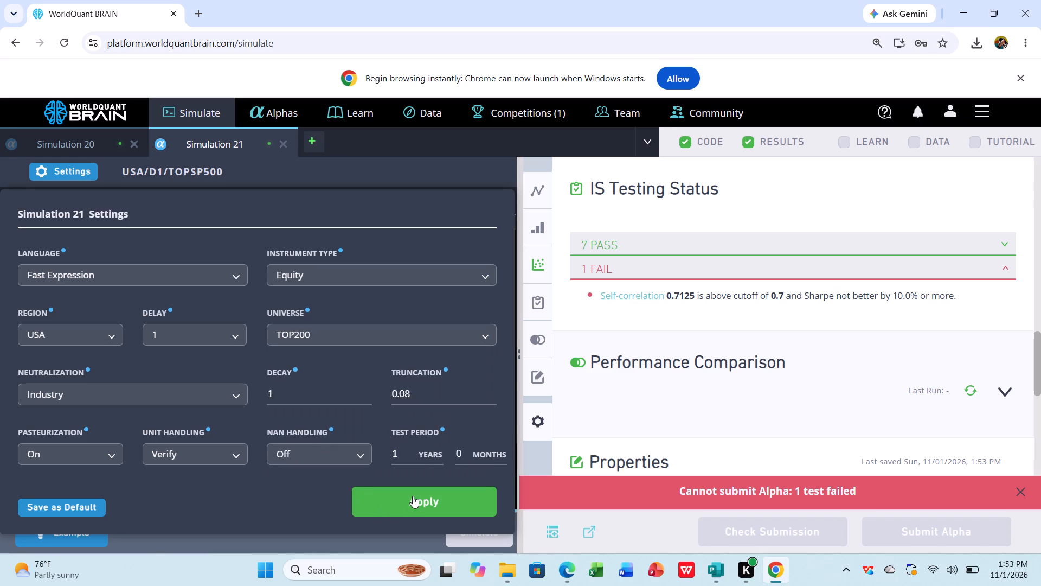
# Apply the Simulation 21 settings with the TOP200 universe and simulate ts_rank(operating_income/close,510) again.
pyautogui.click(413, 496)
pyautogui.click(498, 524)
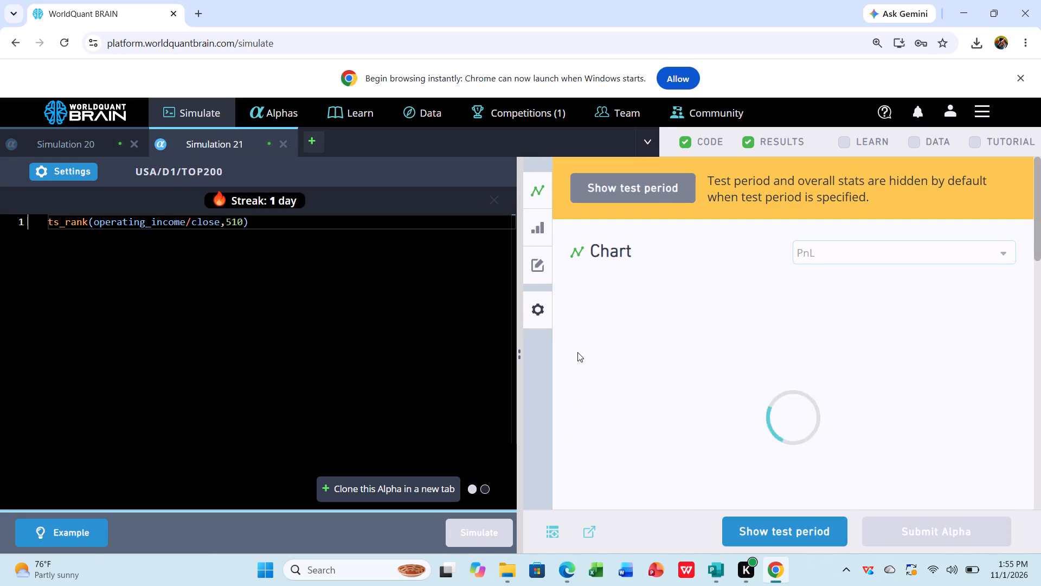
# Reveal the test period in the TOP200 results of Simulation 21.
pyautogui.click(774, 528)
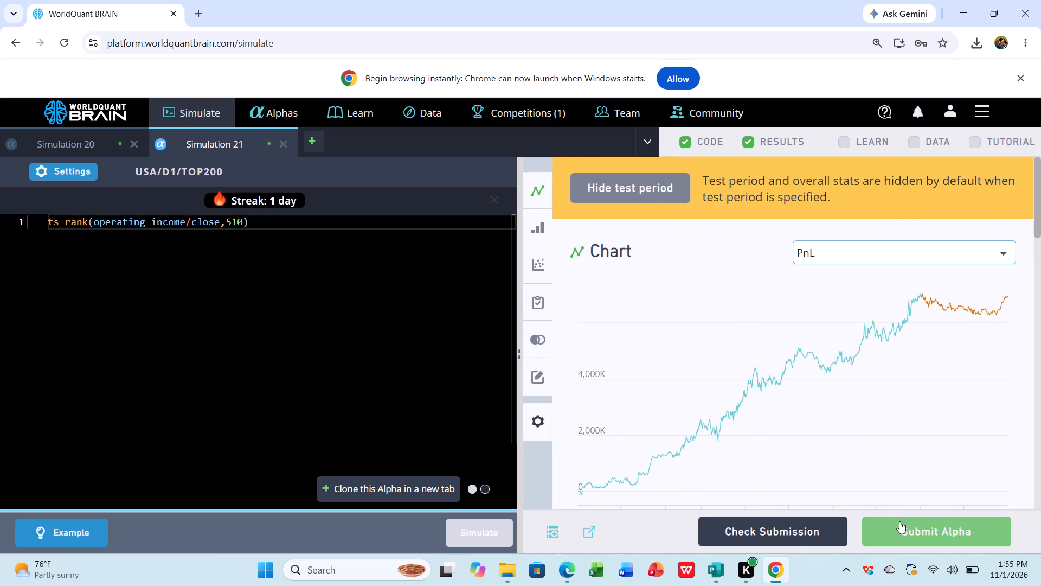
# Try to submit the TOP200 version of the alpha and inspect the failed check in IS Testing Status.
pyautogui.click(899, 521)
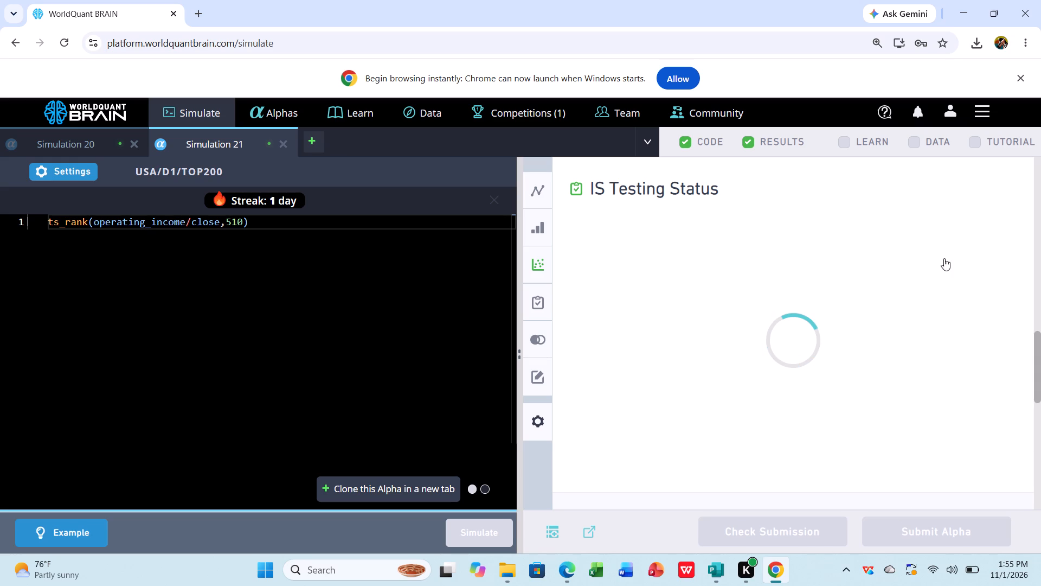
pyautogui.click(951, 263)
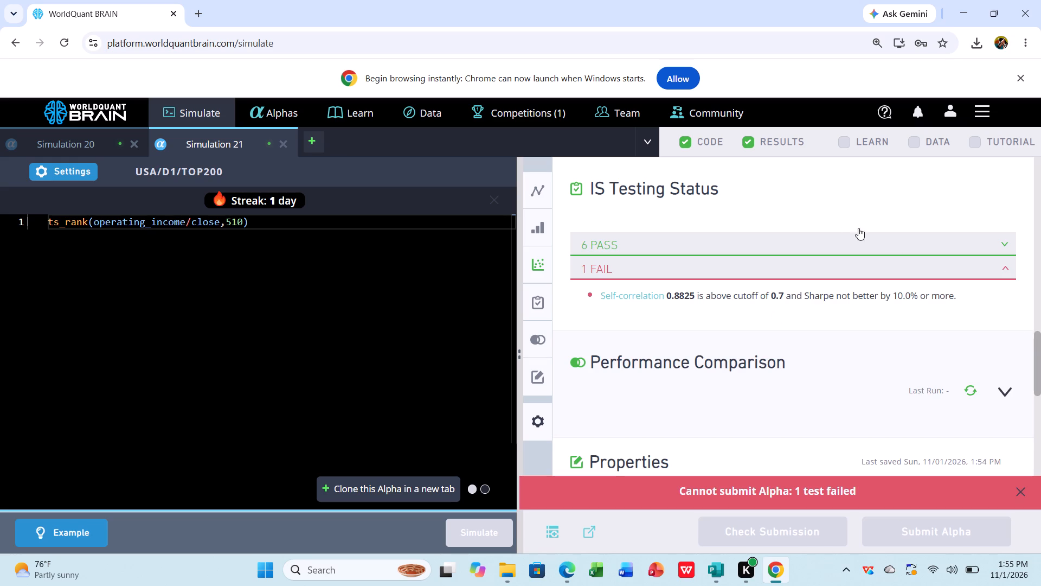
# Set the Simulation 21 universe back to TOPSP500 and the truncation to 0.01.
pyautogui.click(75, 168)
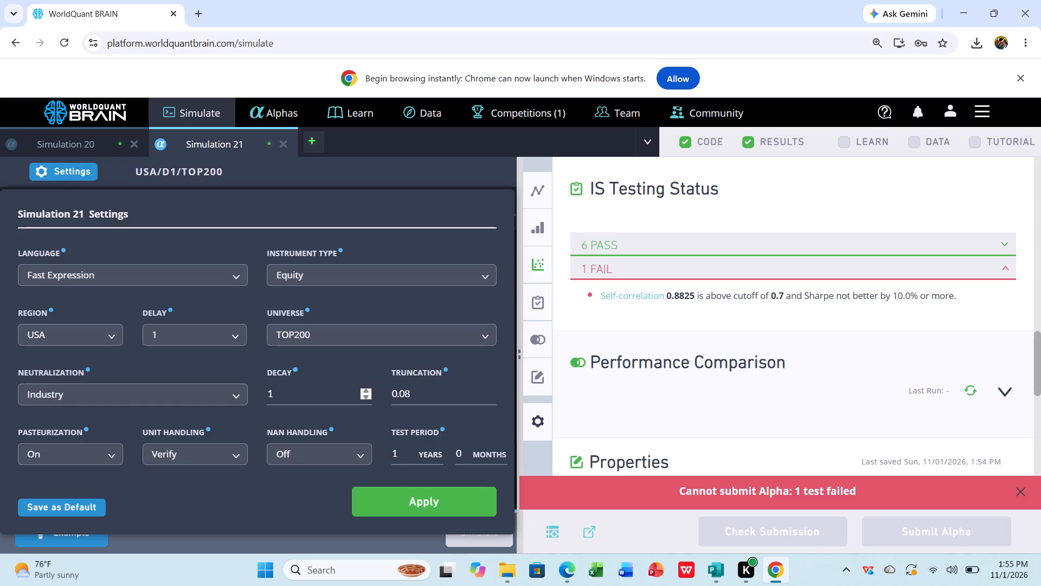
pyautogui.click(470, 336)
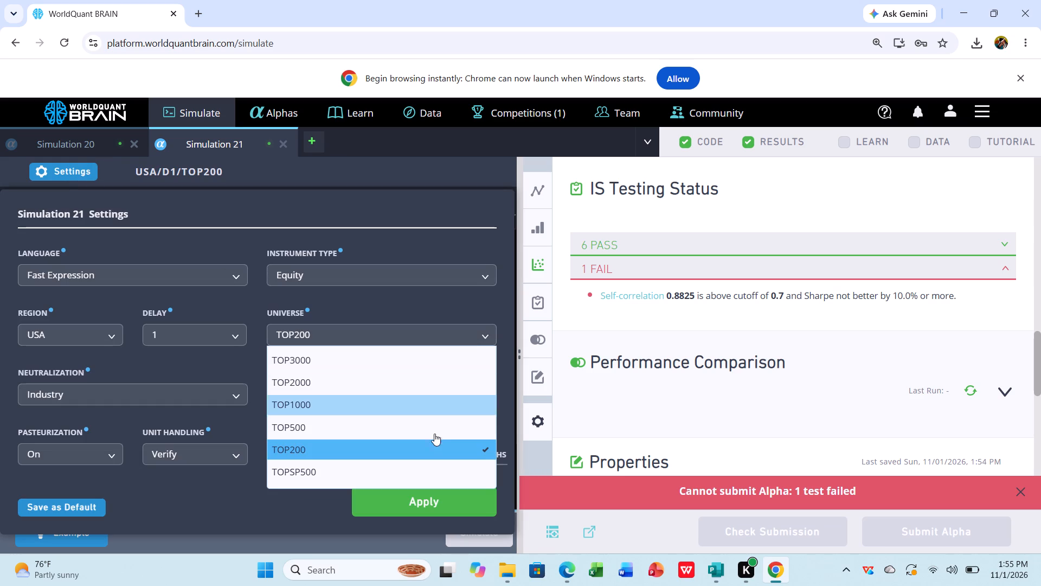
pyautogui.click(415, 466)
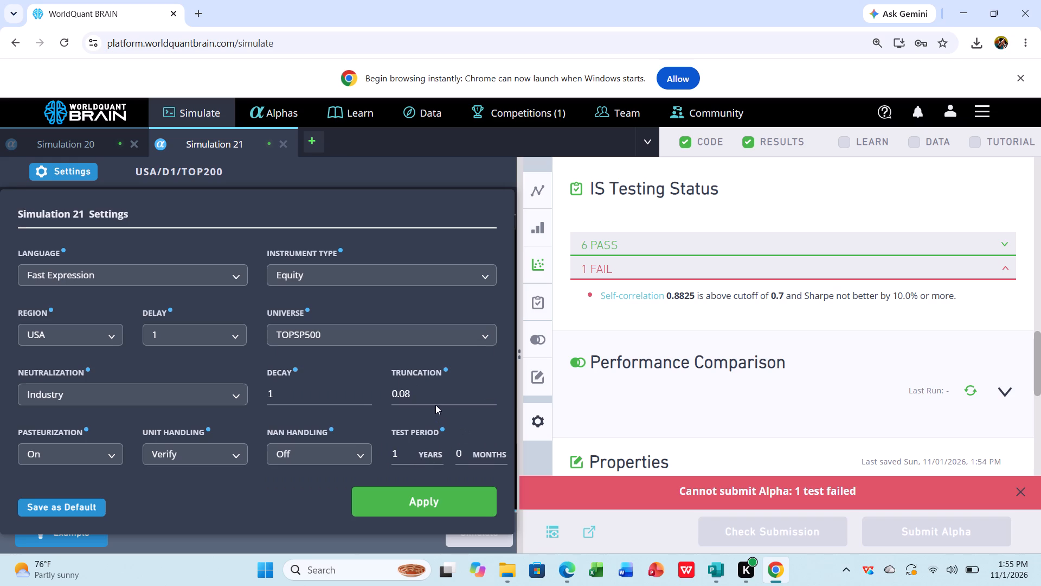
pyautogui.click(430, 392)
pyautogui.press('BackSpace')
pyautogui.press('1')
# Apply the Simulation 21 settings and run the simulation of ts_rank(operating_income/close,510) on the USA/D1/TOPSP500 universe.
pyautogui.click(414, 498)
pyautogui.click(479, 536)
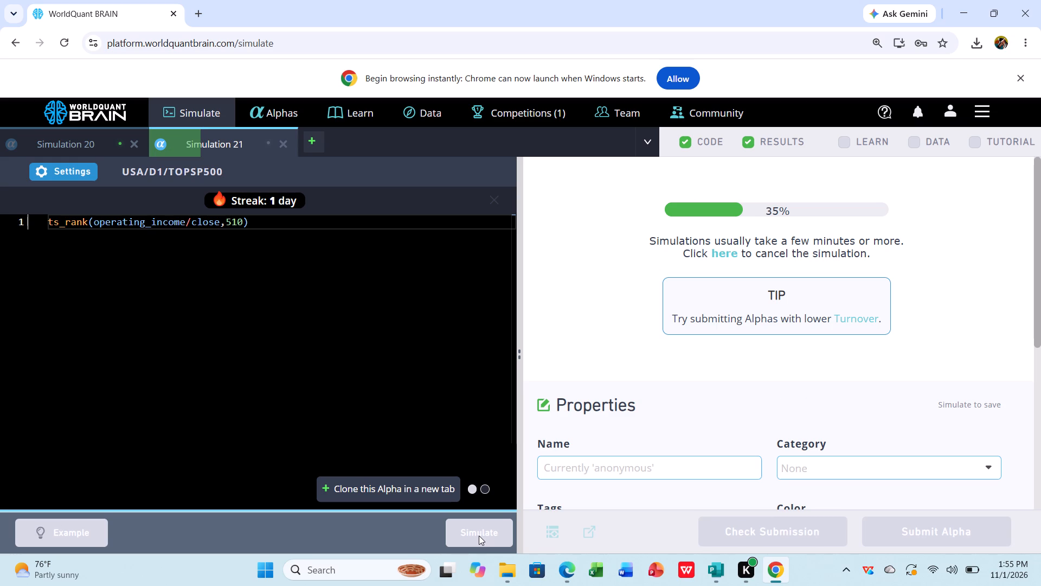
pyautogui.rightClick(479, 536)
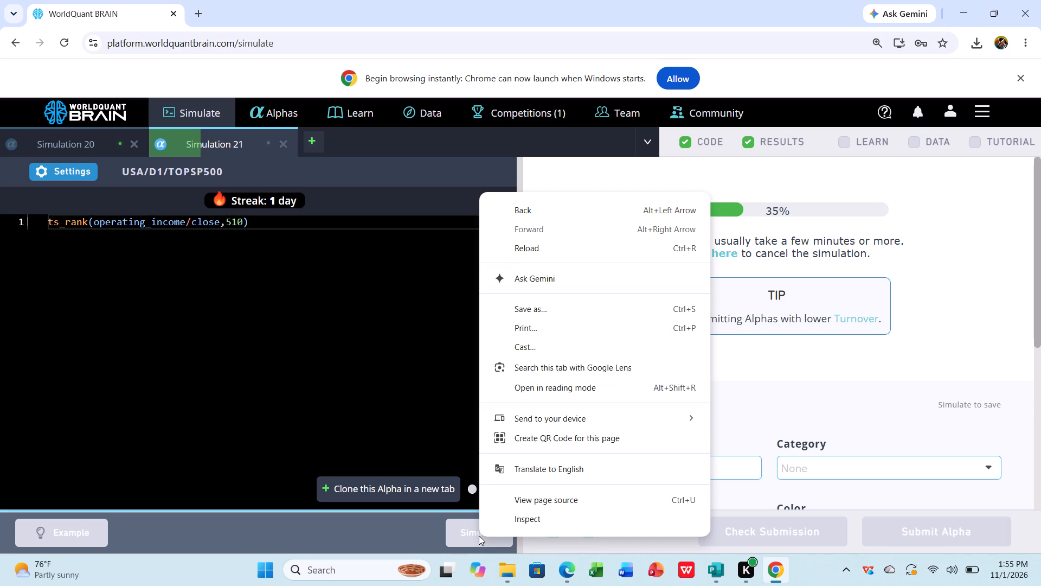
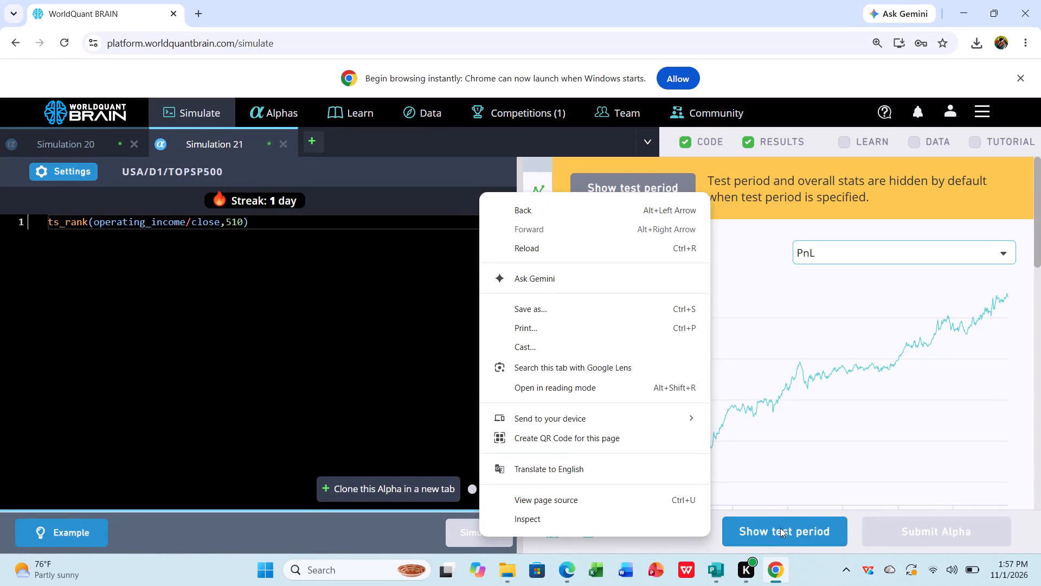
# Show the test period of the TOPSP500 alpha with 0.01 truncation and run its submission check.
pyautogui.click(780, 530)
pyautogui.click(780, 530)
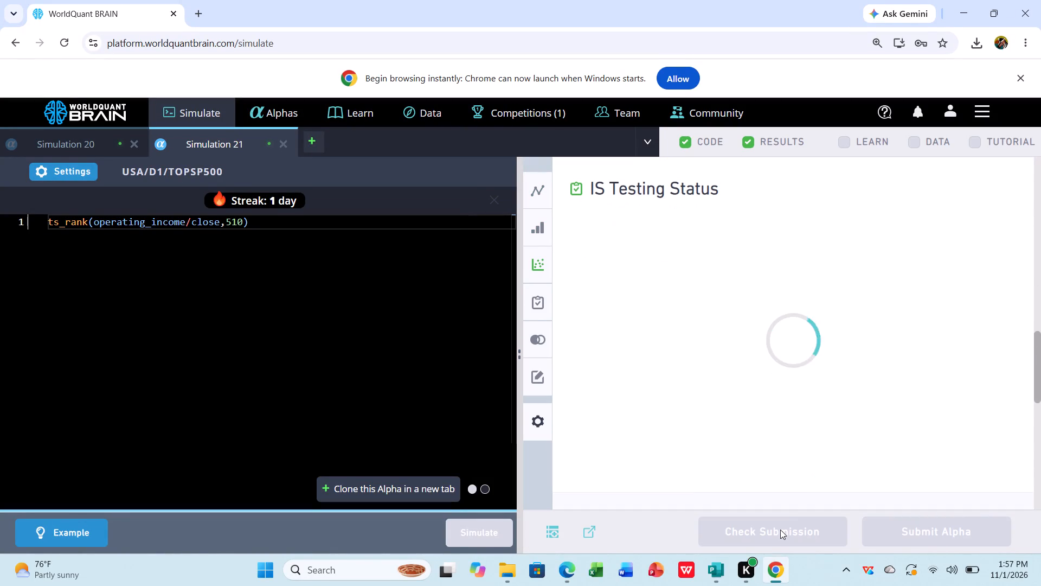
# Examine the alpha's aggregate and yearly performance figures in the IS Summary.
pyautogui.scroll(1, 792, 452)
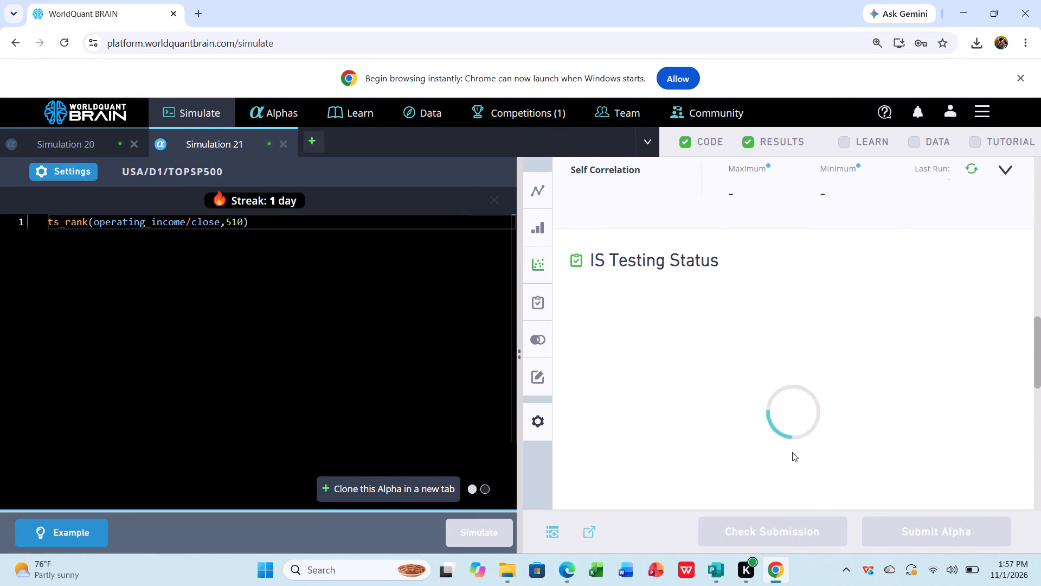
pyautogui.scroll(4, 792, 452)
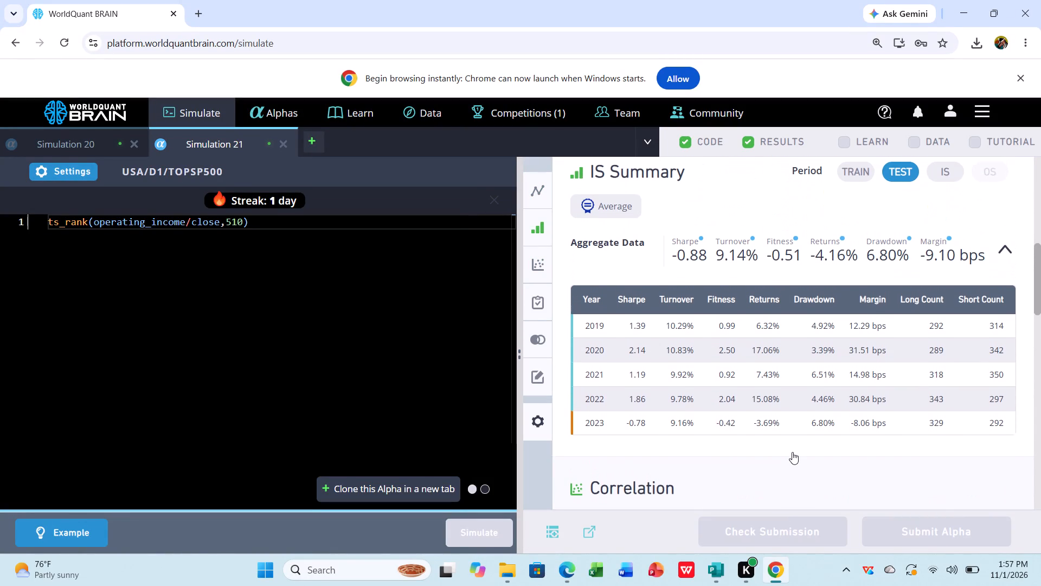
pyautogui.scroll(3, 792, 452)
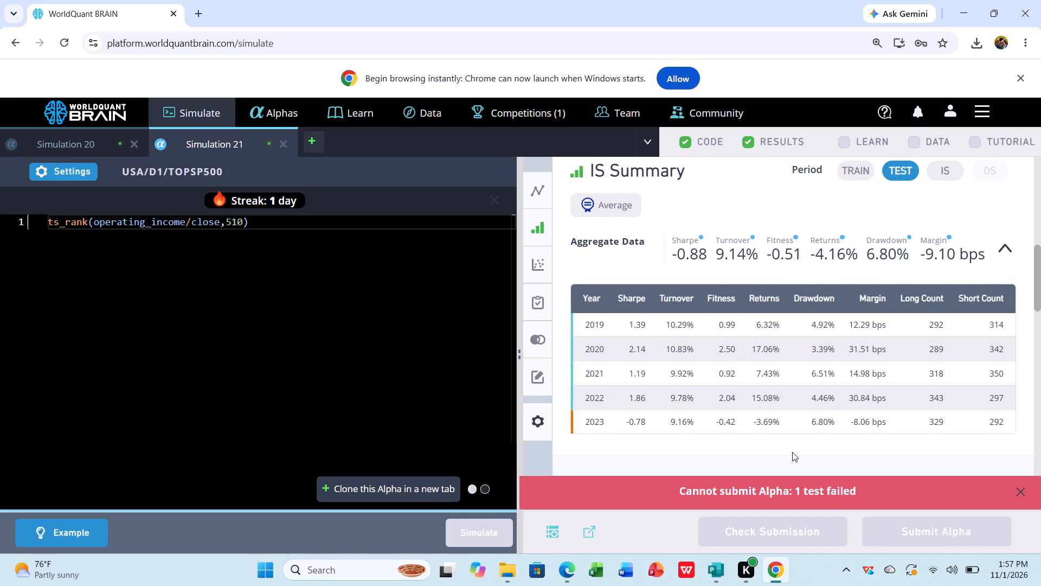
pyautogui.scroll(2, 792, 452)
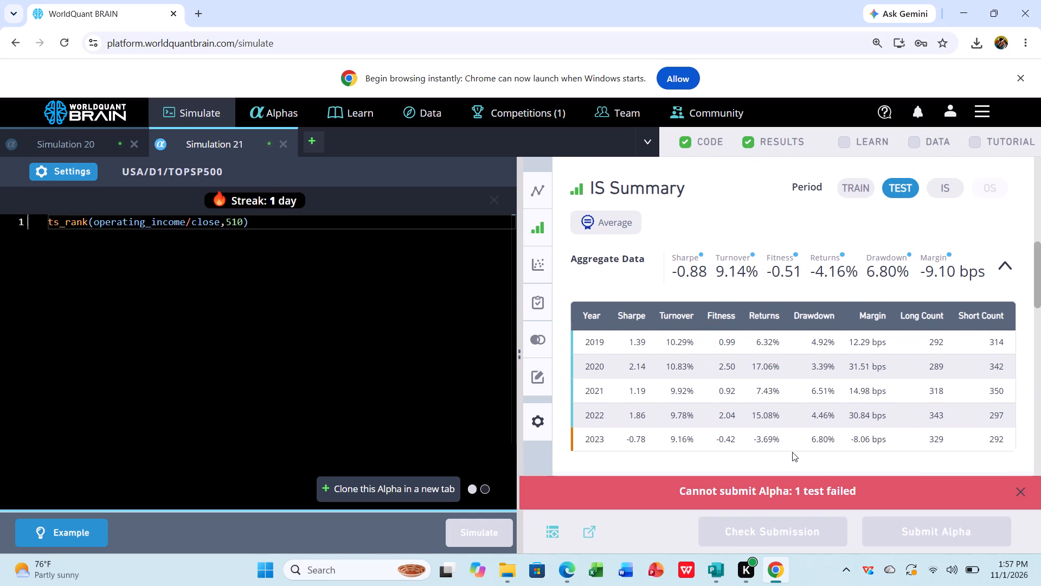
pyautogui.scroll(1, 792, 452)
# Show the IS period results for the TOPSP500 alpha and inspect the failed check in IS Testing Status.
pyautogui.click(946, 182)
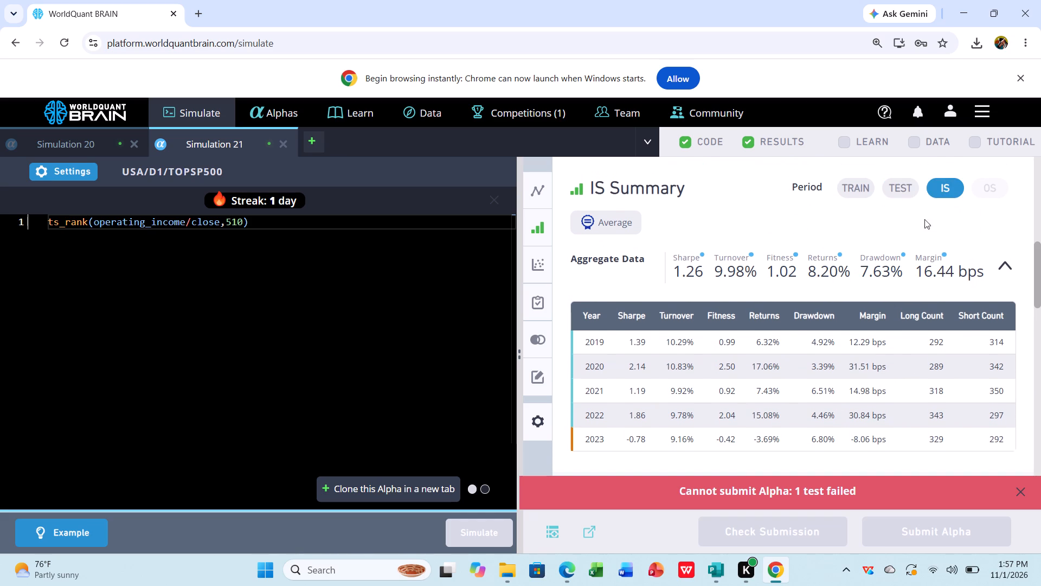
pyautogui.scroll(-3, 920, 236)
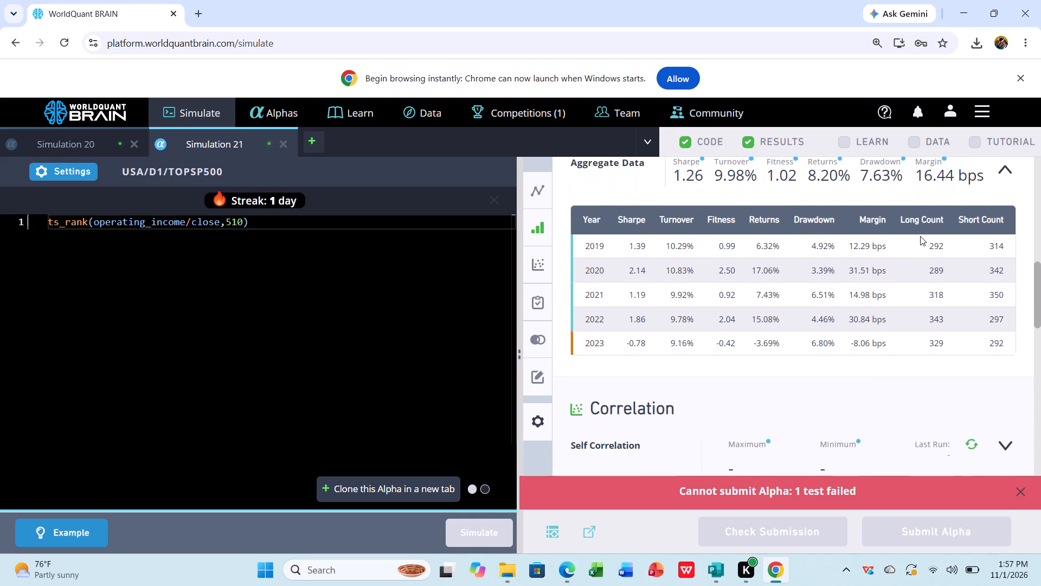
pyautogui.scroll(-1, 920, 236)
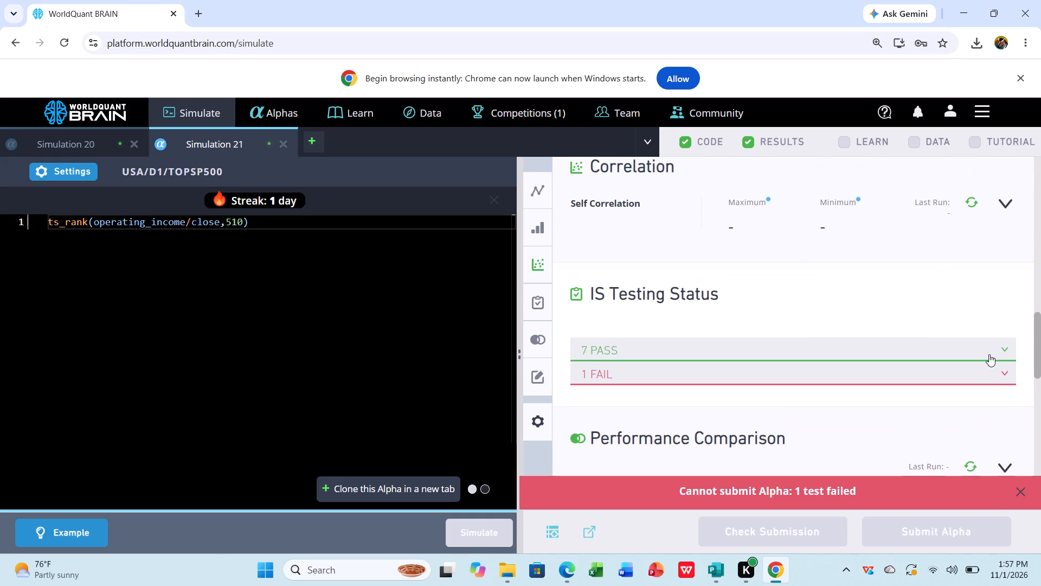
pyautogui.click(992, 371)
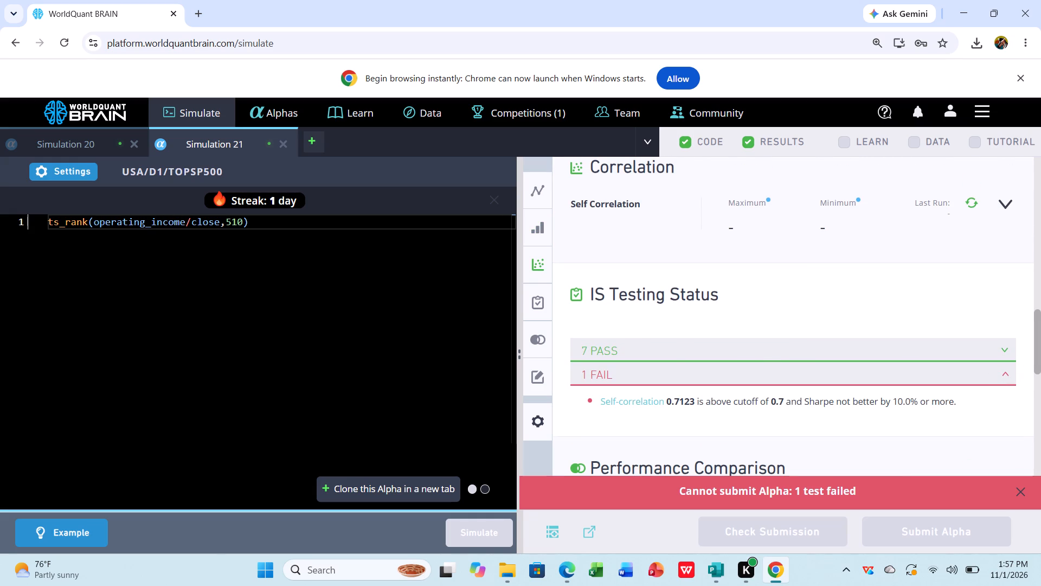
# Open the Simulation 21 settings.
pyautogui.click(72, 176)
pyautogui.click(72, 176)
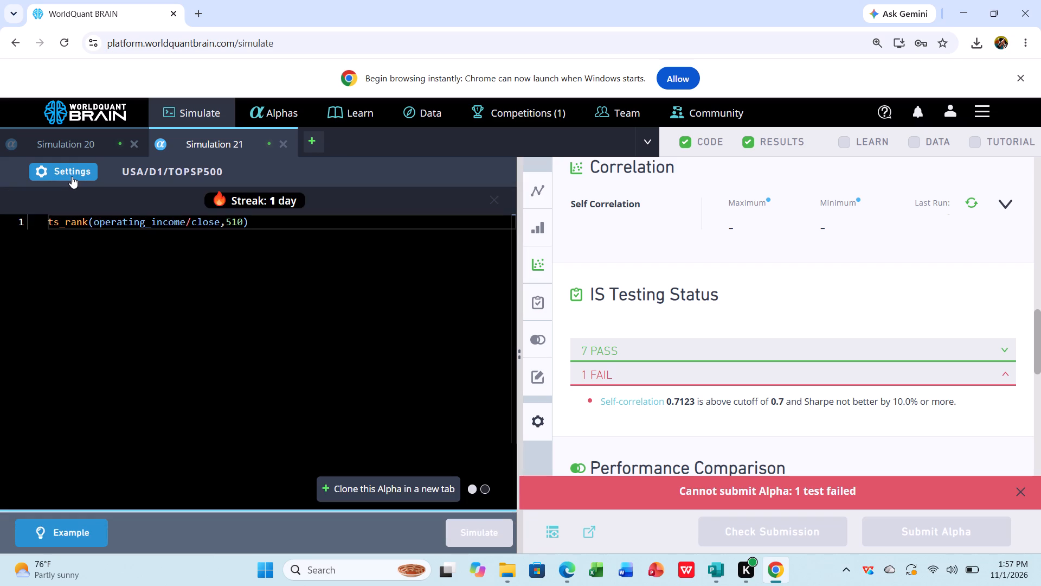
pyautogui.click(72, 176)
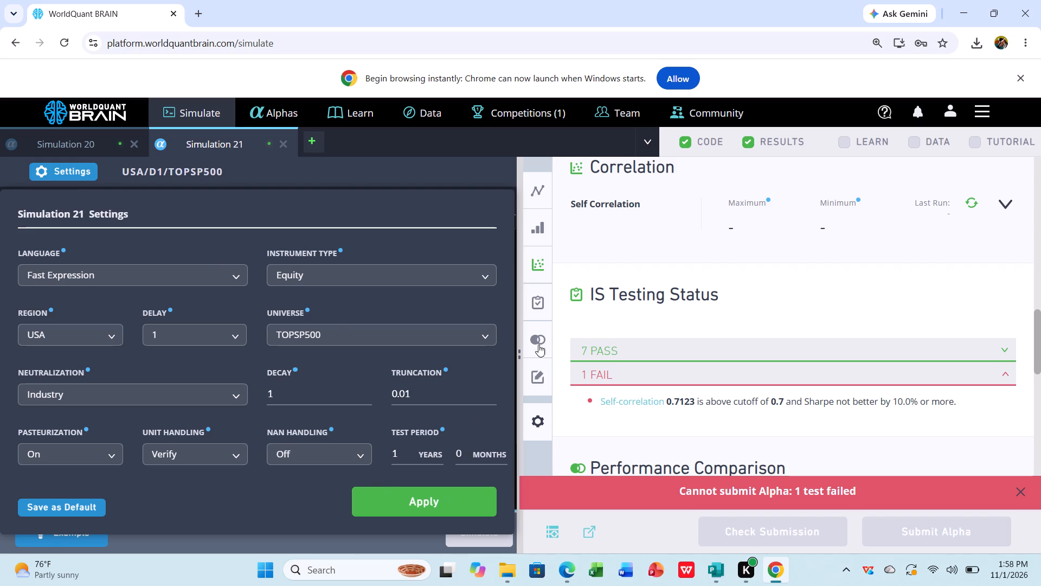
# Change the ts_rank lookback in the Simulation 21 expression to 505 and simulate the alpha.
pyautogui.click(579, 322)
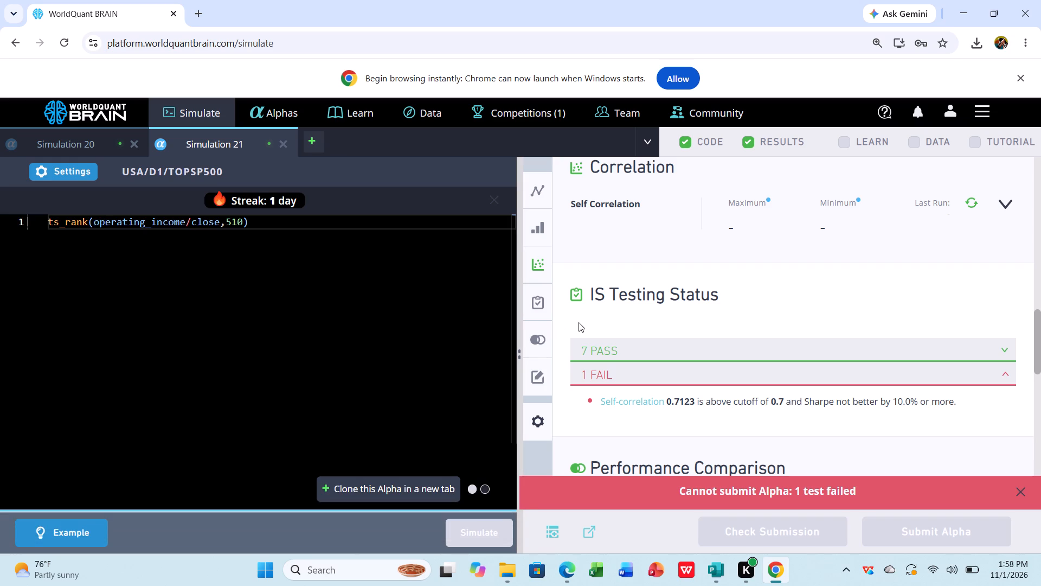
pyautogui.click(235, 222)
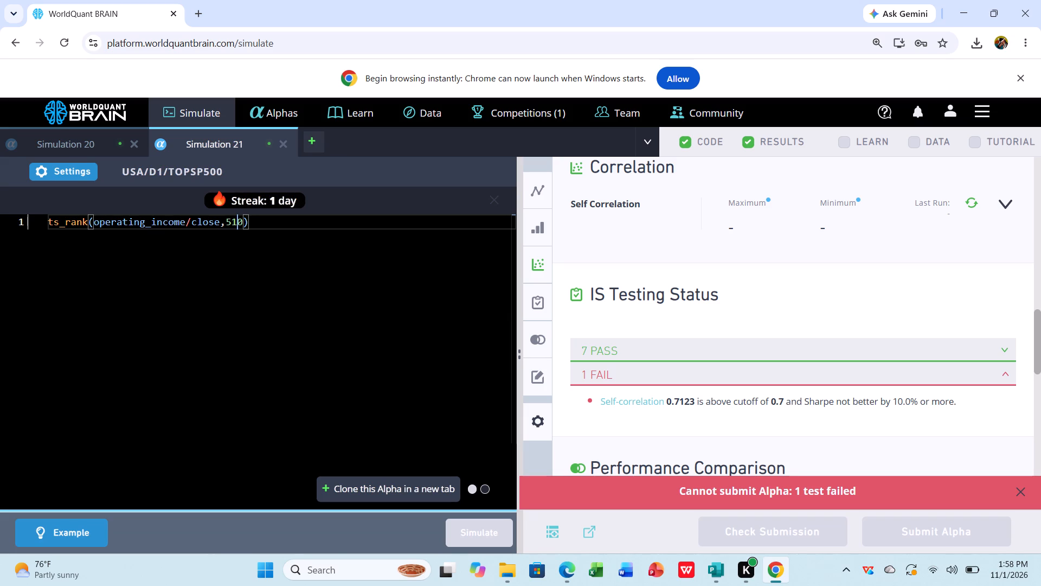
pyautogui.click(241, 221)
pyautogui.press('BackSpace')
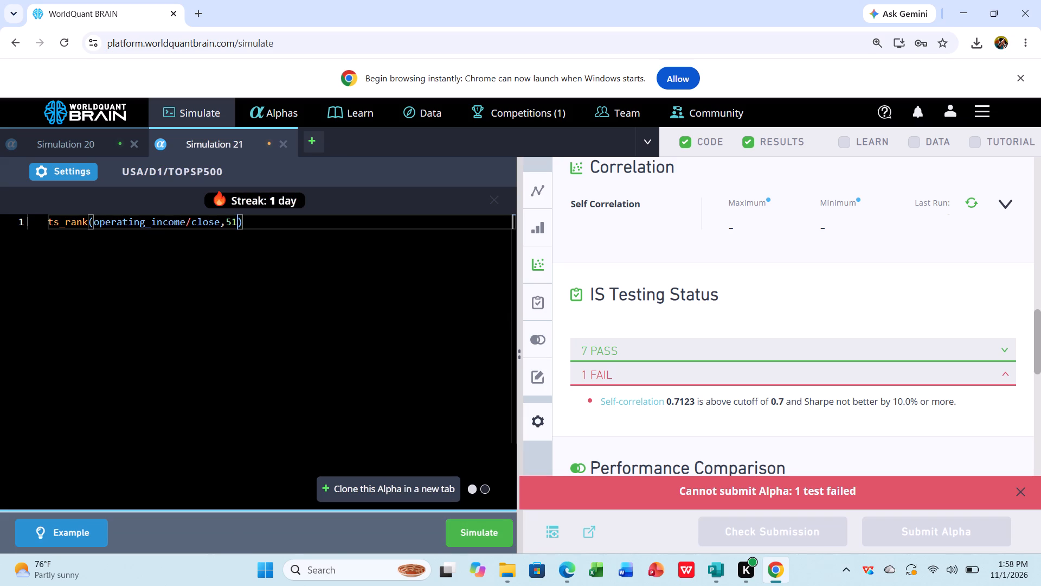
pyautogui.press('BackSpace')
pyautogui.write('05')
pyautogui.click(479, 527)
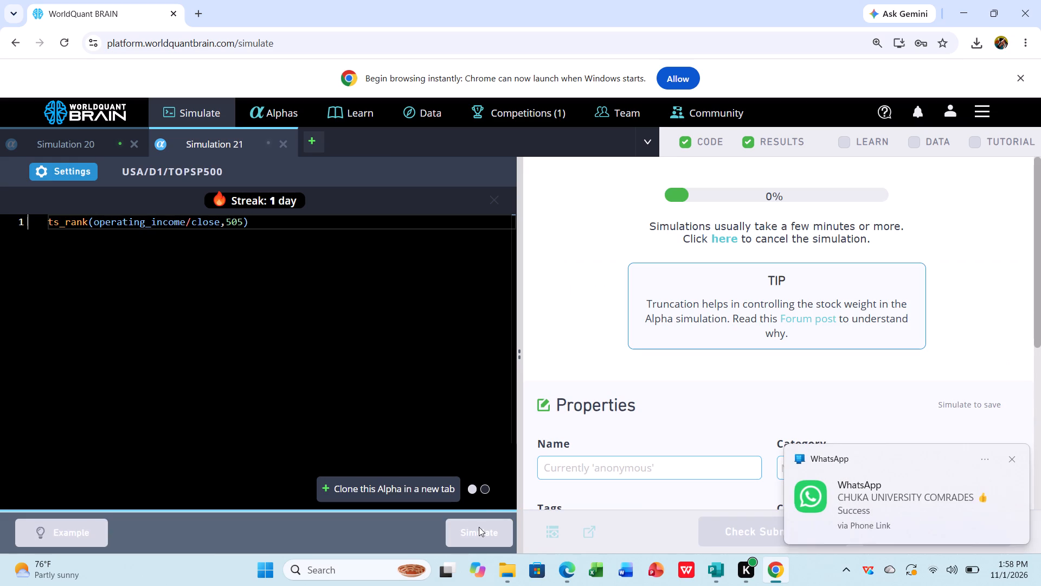
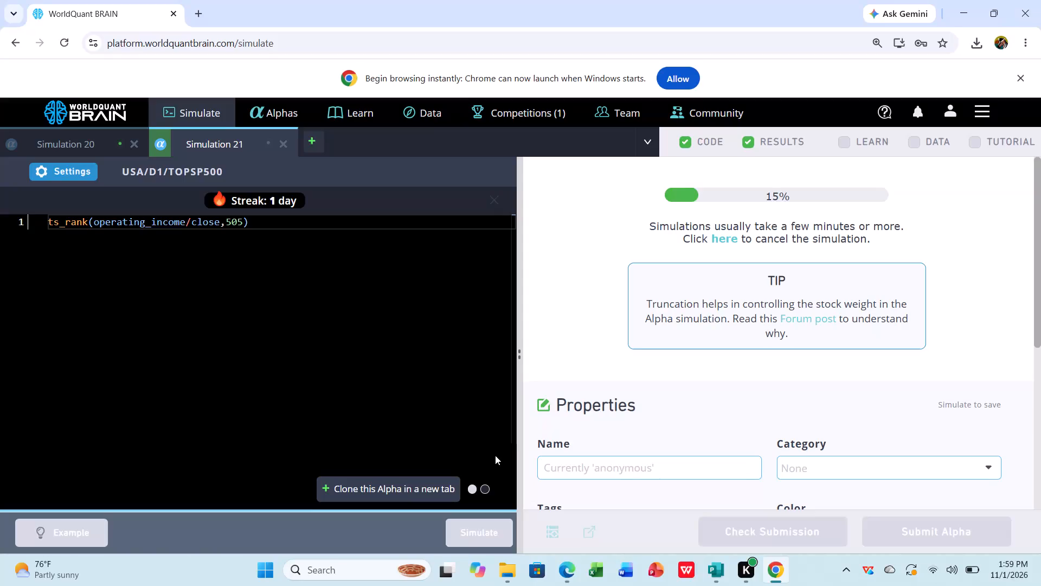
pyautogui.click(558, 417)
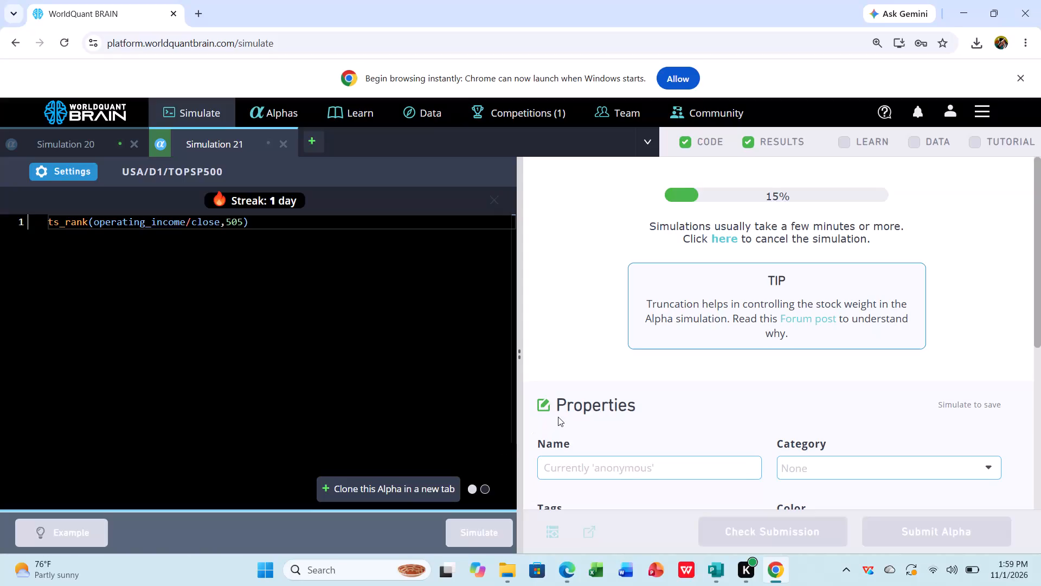
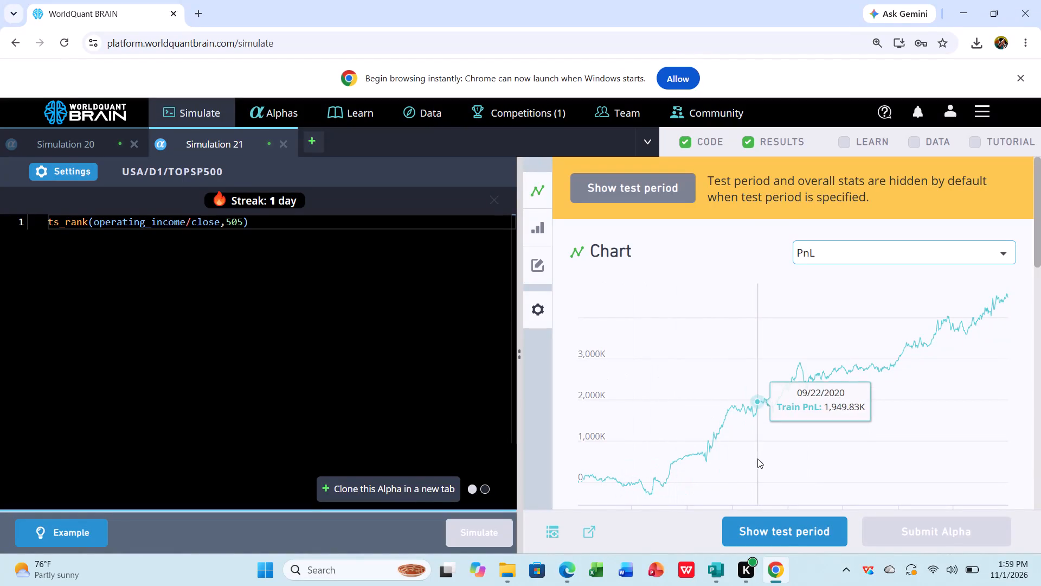
# Try to submit the 505-day close alpha with its test period shown, and open the failed test's details.
pyautogui.click(767, 525)
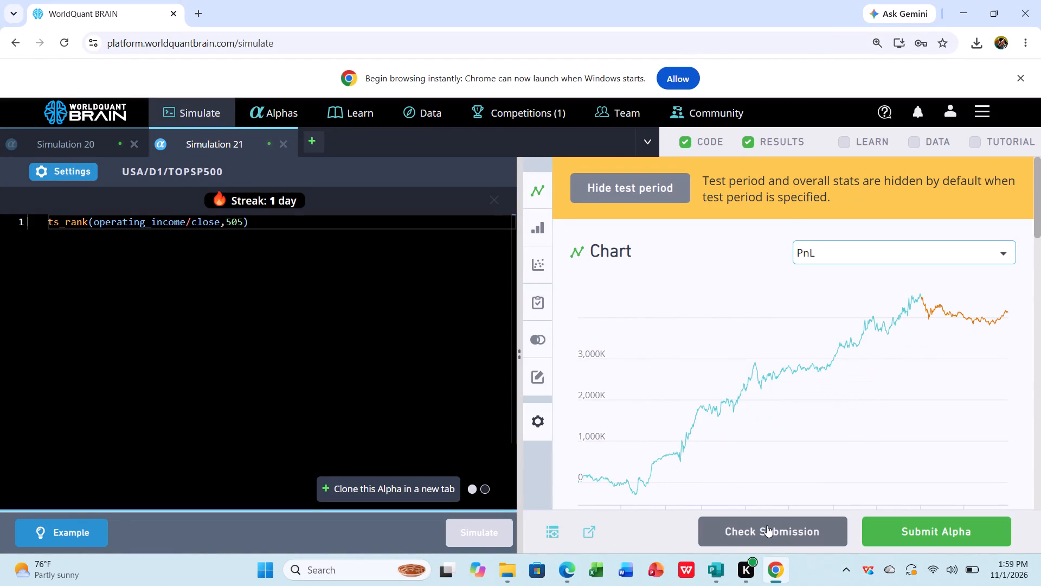
pyautogui.click(905, 527)
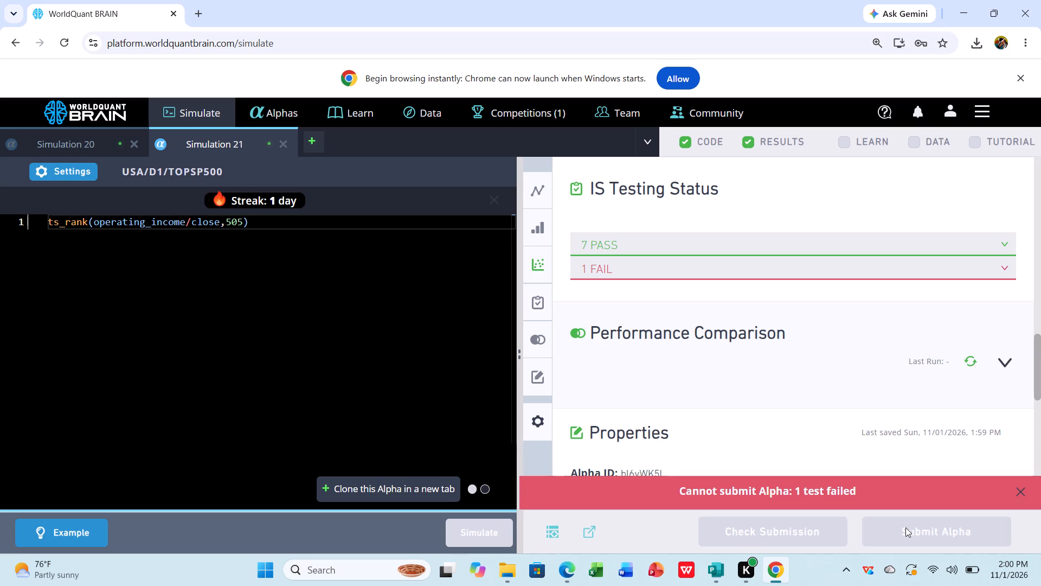
pyautogui.click(998, 265)
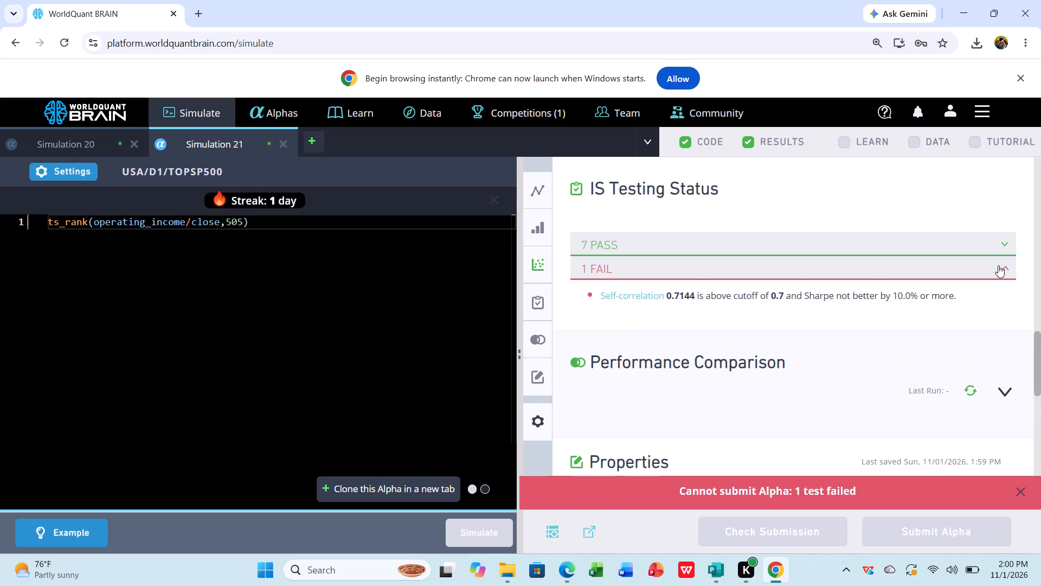
# Set the ts_rank lookback of operating_income/close to 500 and simulate the alpha again.
pyautogui.click(242, 224)
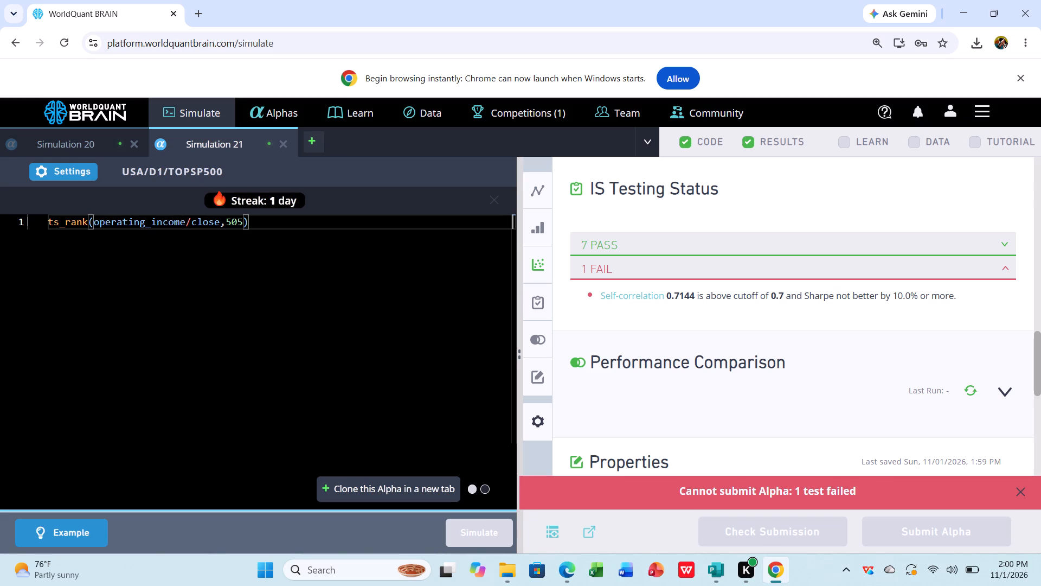
pyautogui.press('BackSpace')
pyautogui.press('0')
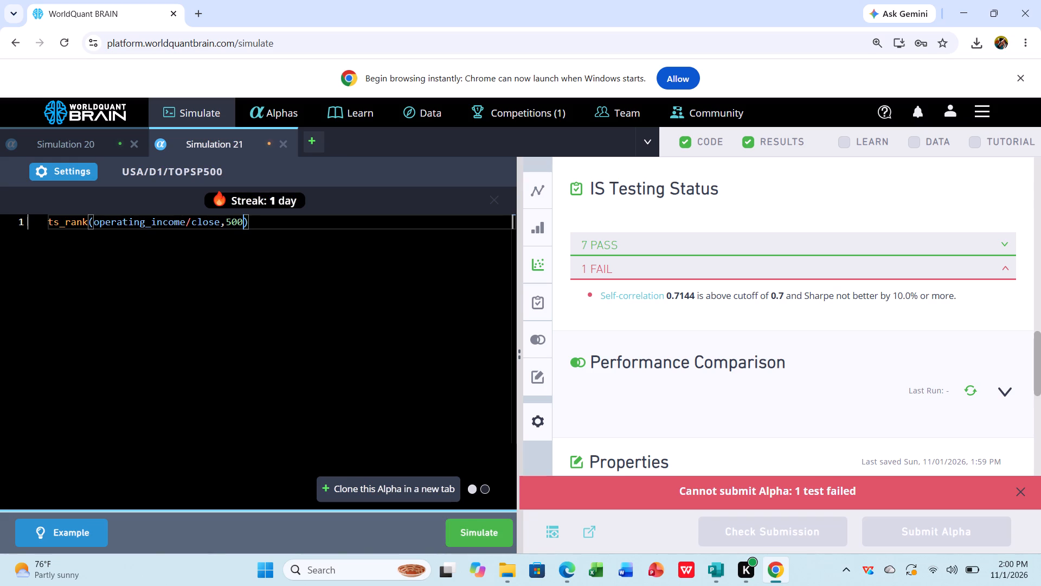
pyautogui.click(479, 531)
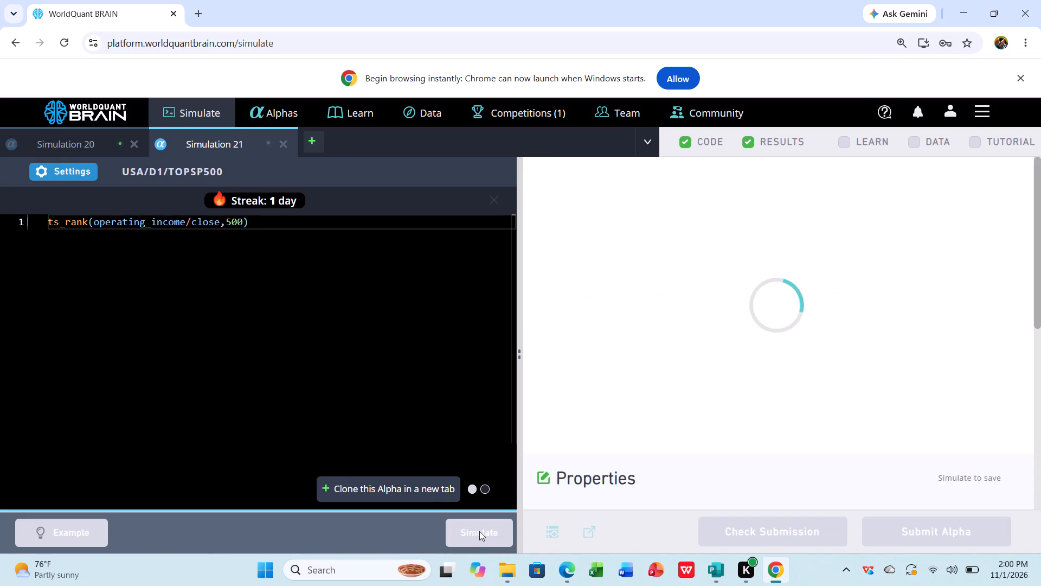
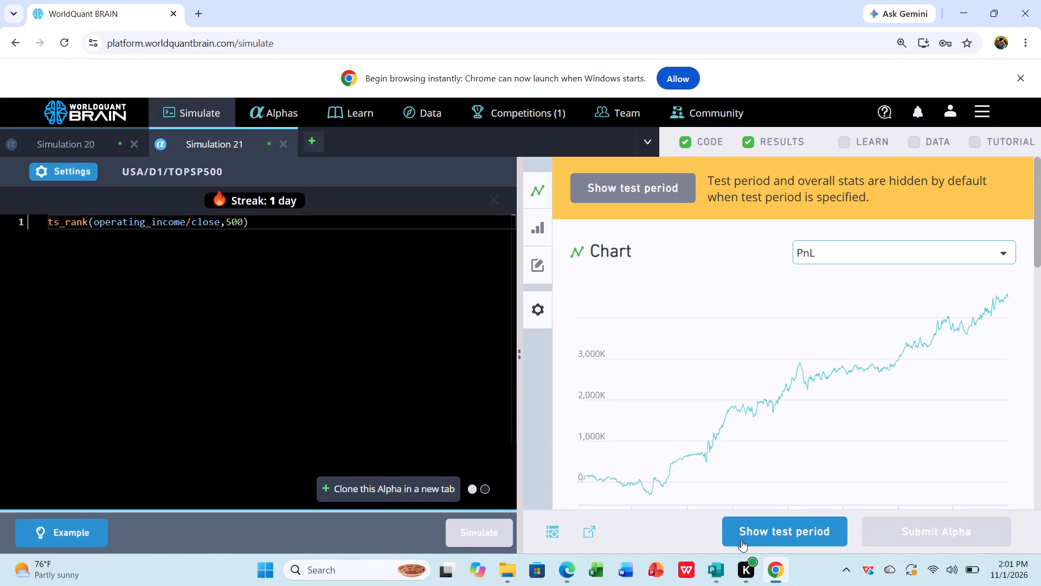
# Try to submit the 500-day close alpha with its test period shown, and open the failed test's details.
pyautogui.click(757, 528)
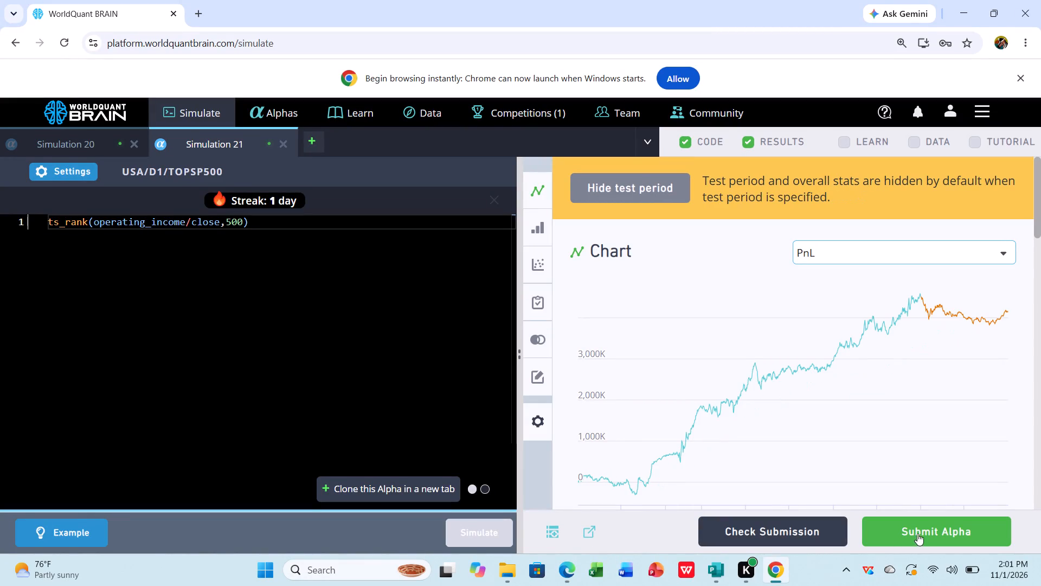
pyautogui.click(923, 532)
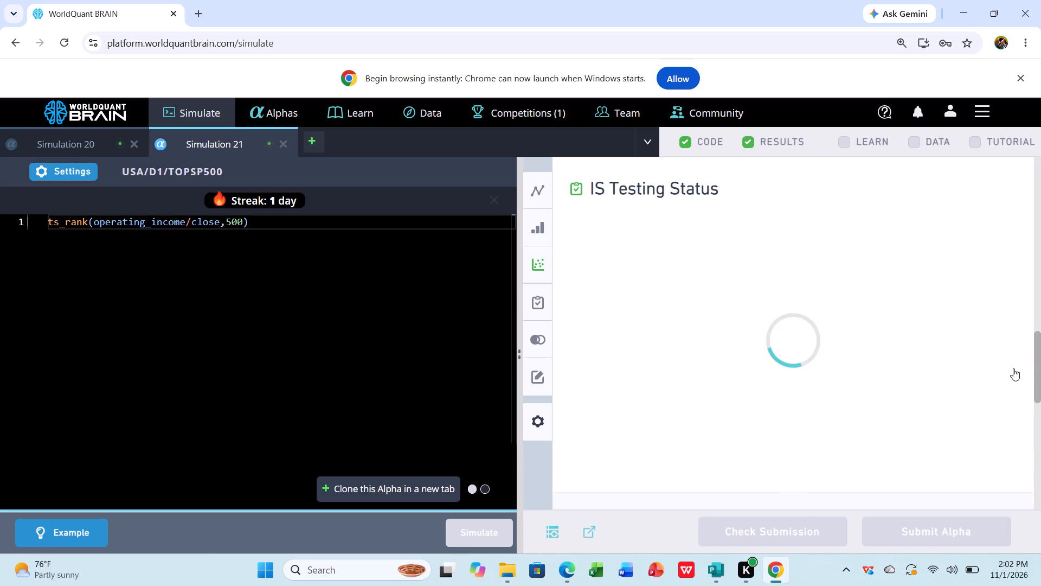
pyautogui.click(1004, 271)
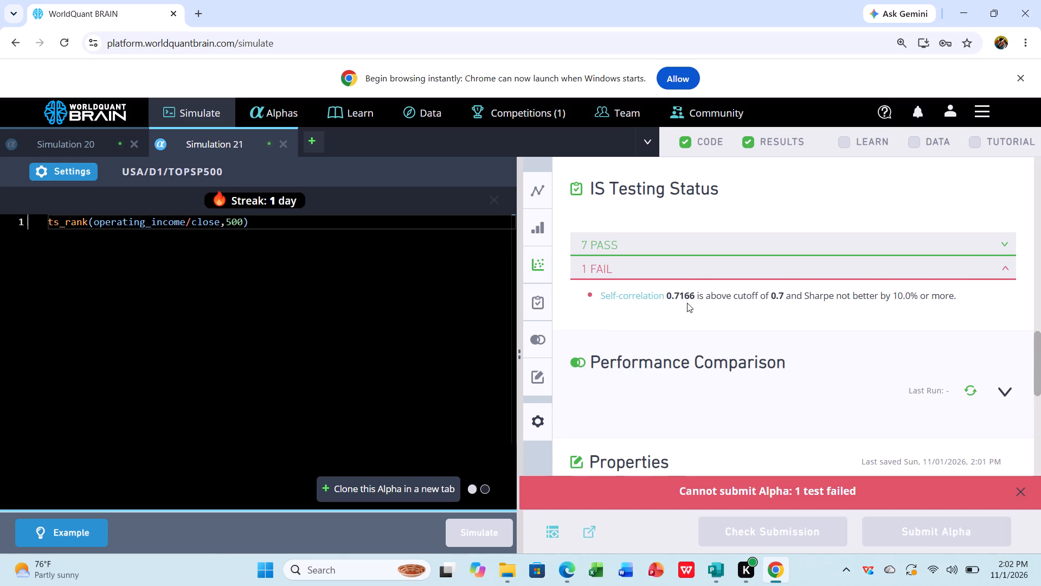
# Set the ts_rank lookback of operating_income/close to 520 and simulate the alpha again.
pyautogui.click(240, 224)
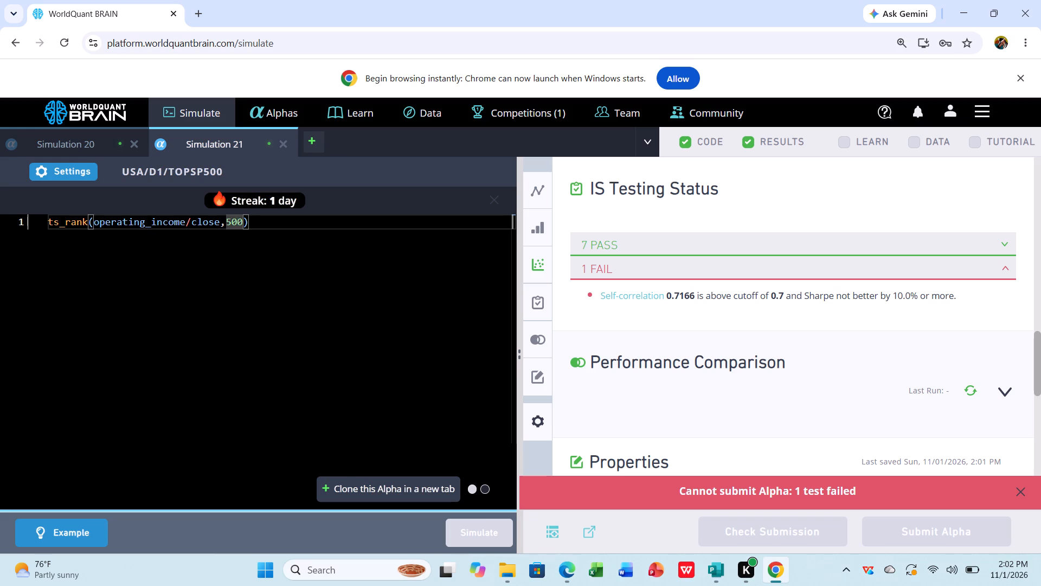
pyautogui.press('BackSpace')
pyautogui.press('5')
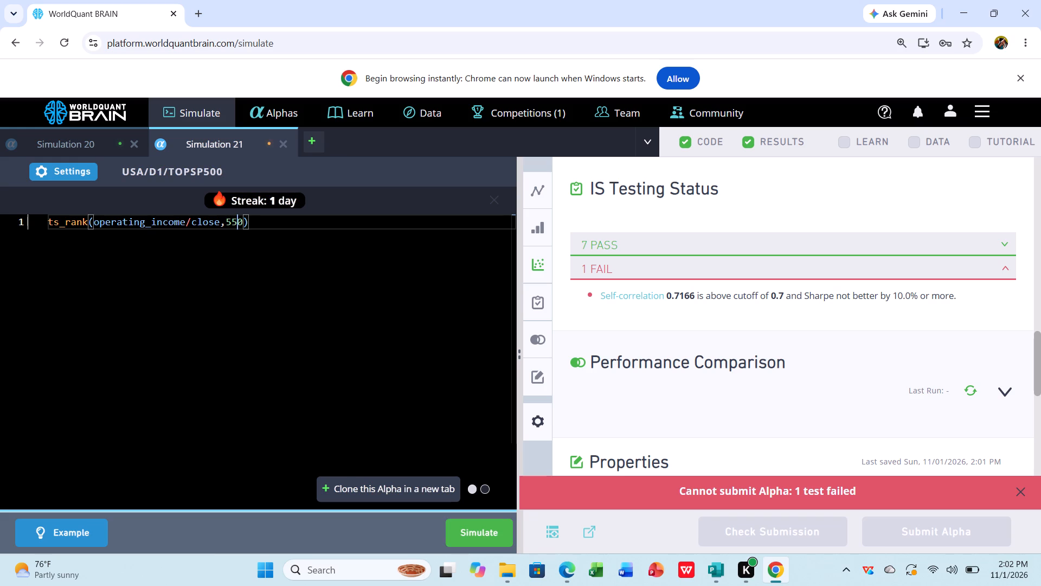
pyautogui.press('BackSpace')
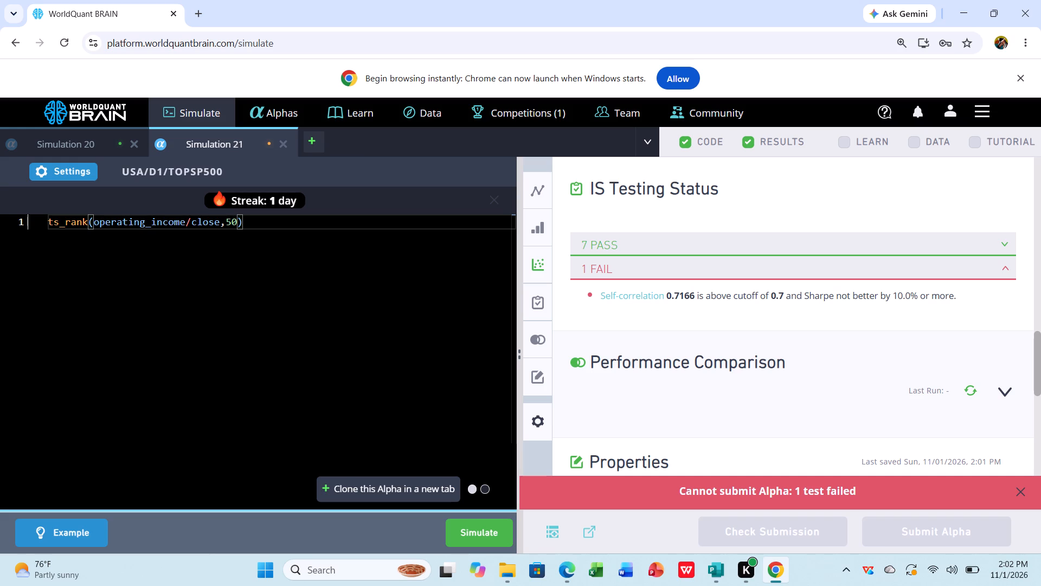
pyautogui.click(238, 222)
pyautogui.press('BackSpace')
pyautogui.press('1')
pyautogui.press('BackSpace')
pyautogui.write('20')
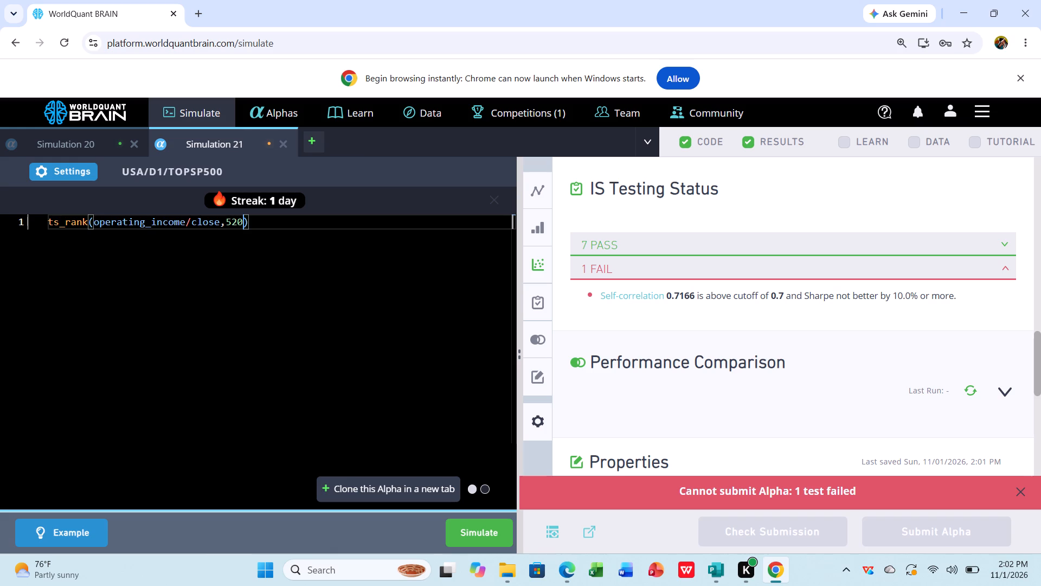
pyautogui.click(483, 525)
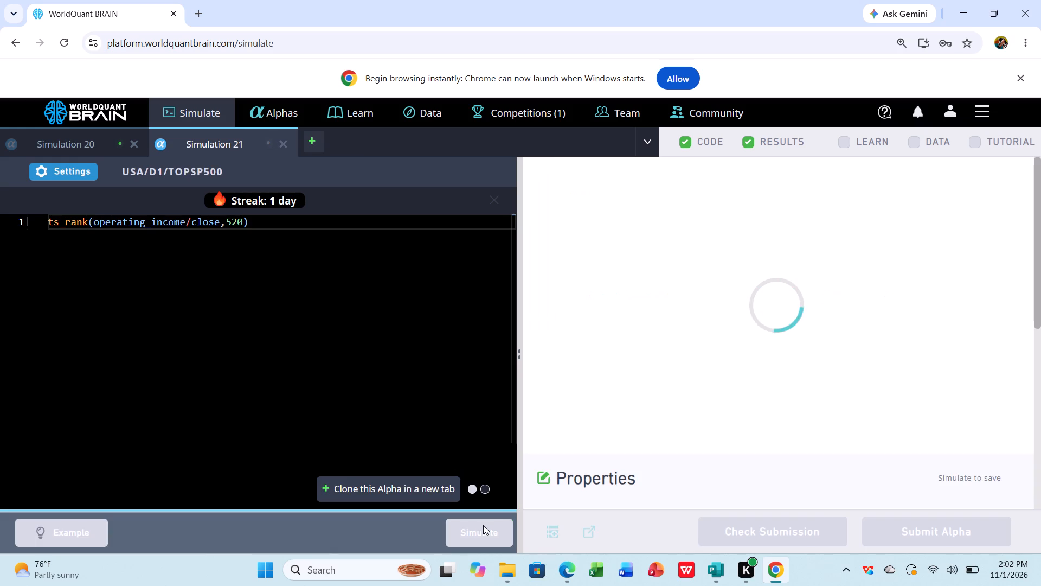
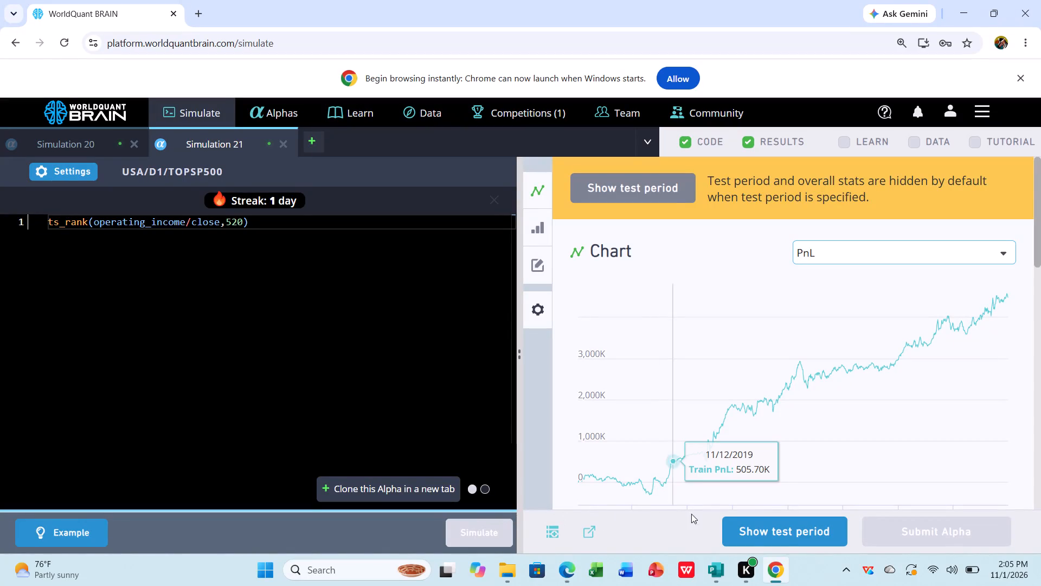
# Show the test period for the 520-day ts_rank(operating_income/close) alpha and submit the alpha.
pyautogui.click(755, 529)
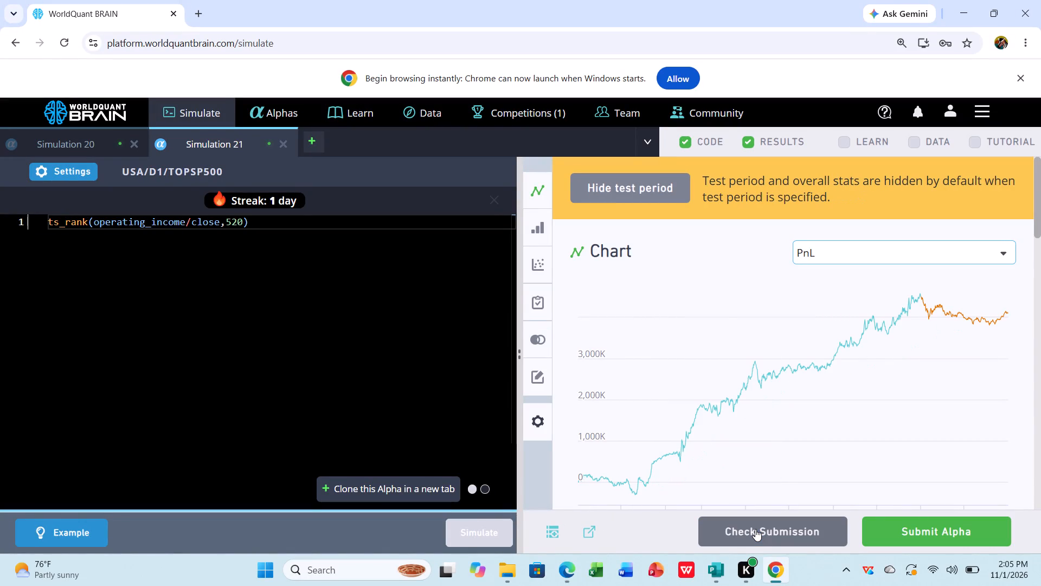
pyautogui.click(948, 521)
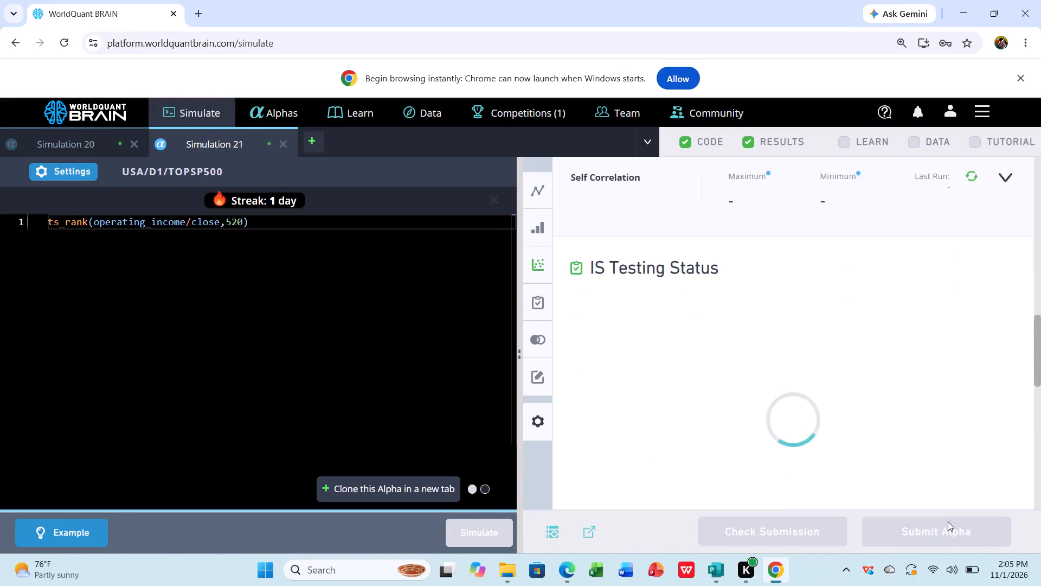
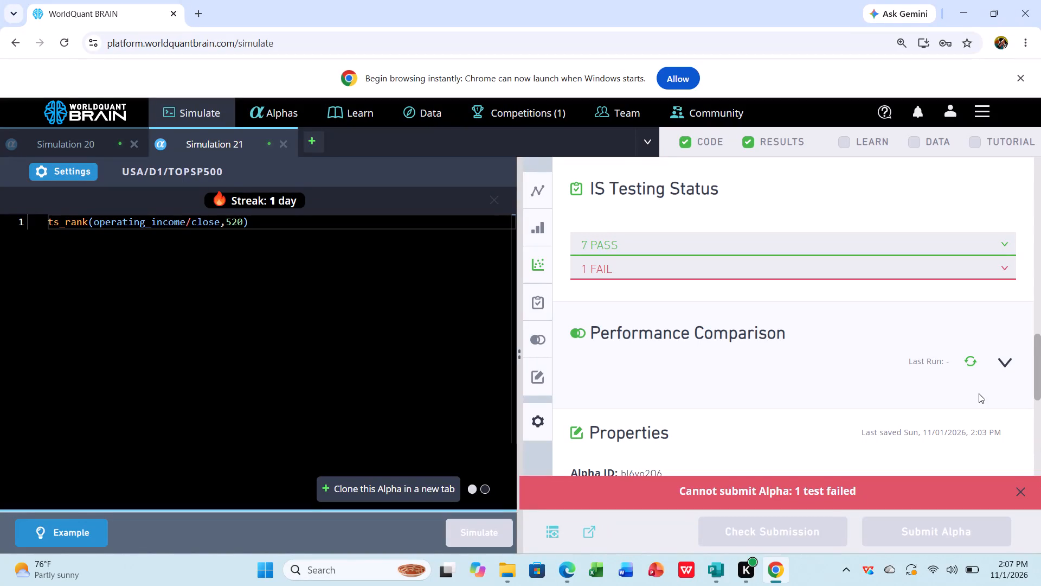
# Check the failed IS test's details, and rerun the simulation with the ts_rank(operating_income/close) lookback set to 530.
pyautogui.click(1000, 267)
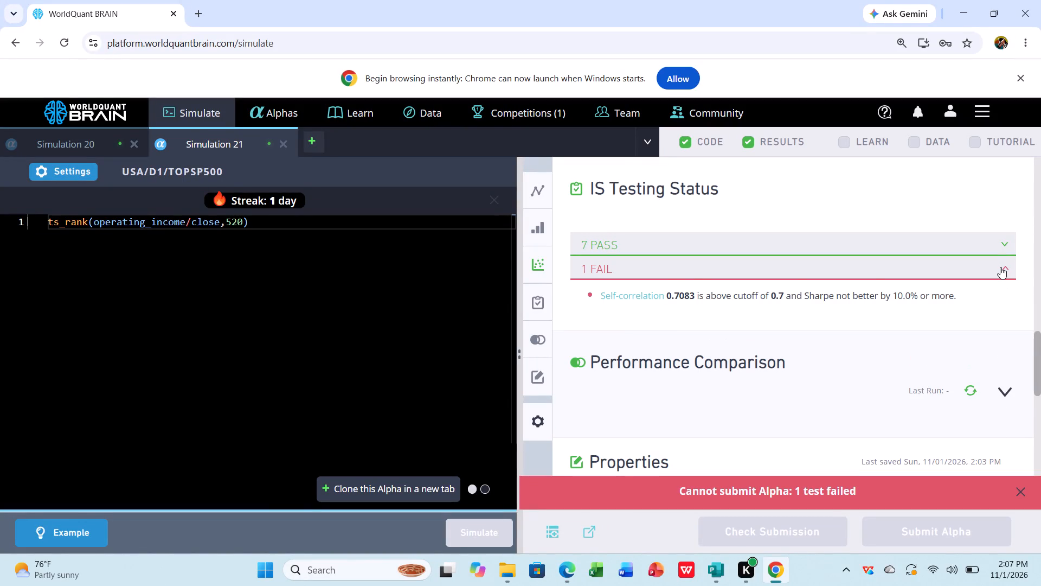
pyautogui.click(236, 225)
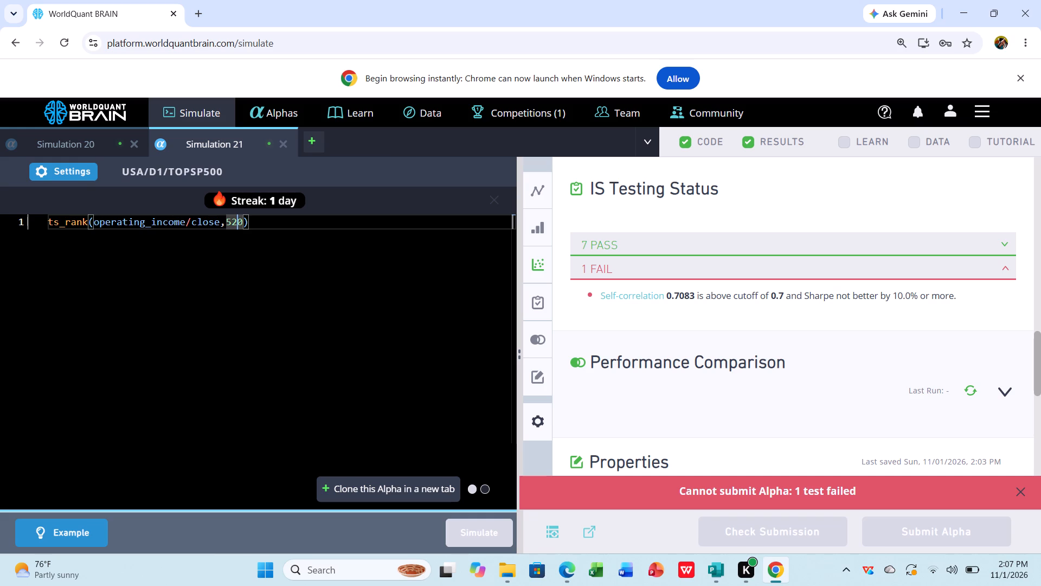
pyautogui.press('BackSpace')
pyautogui.press('3')
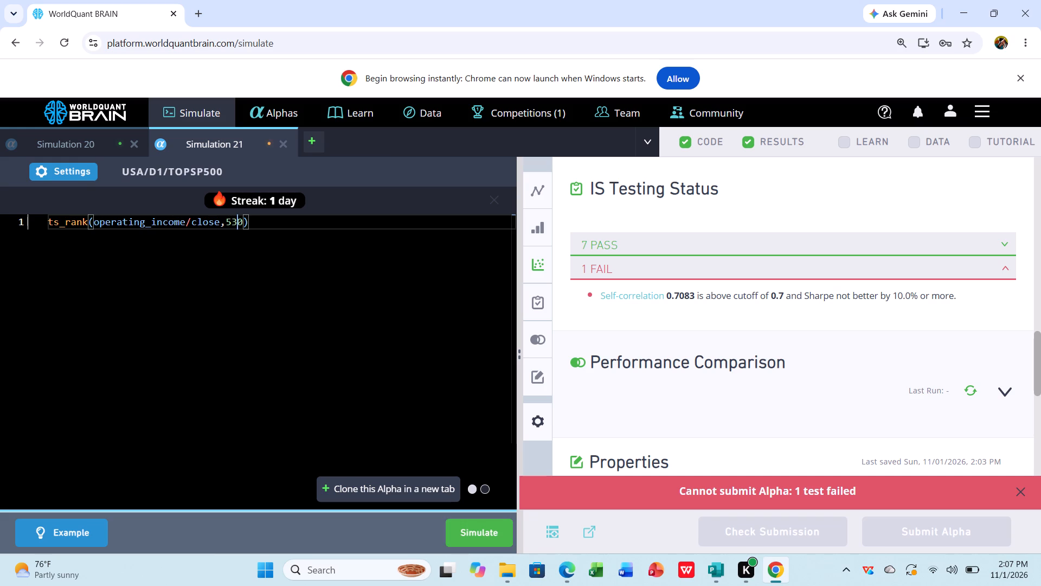
pyautogui.click(467, 530)
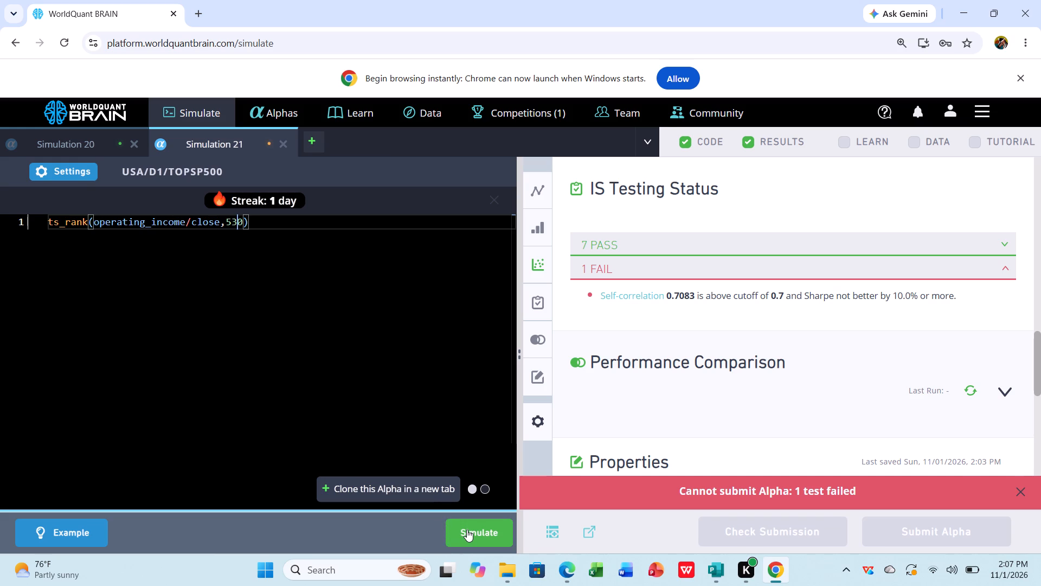
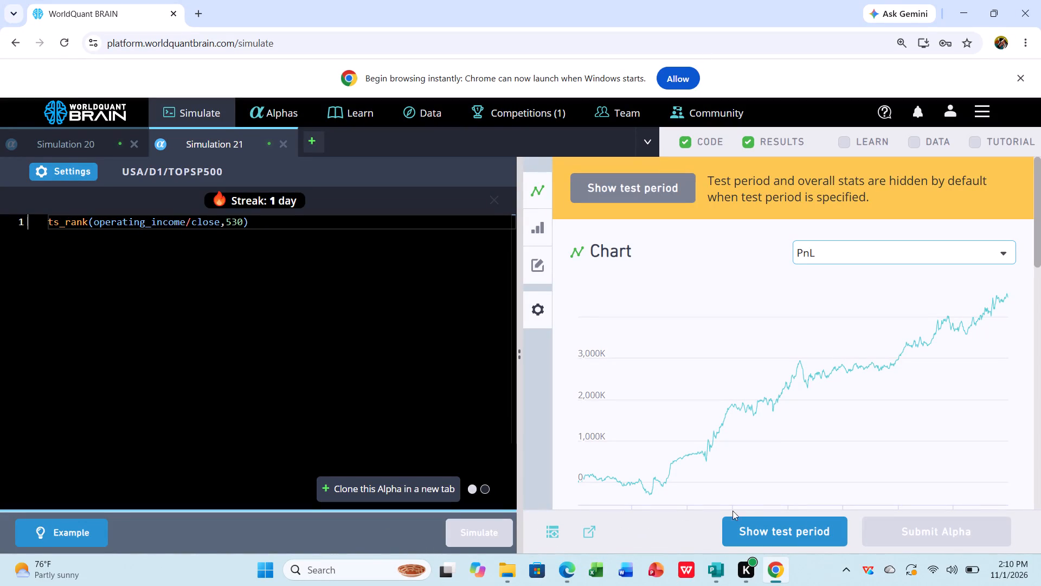
# Reveal the test period results for the ts_rank(operating_income/close,530) alpha and submit the alpha.
pyautogui.click(760, 523)
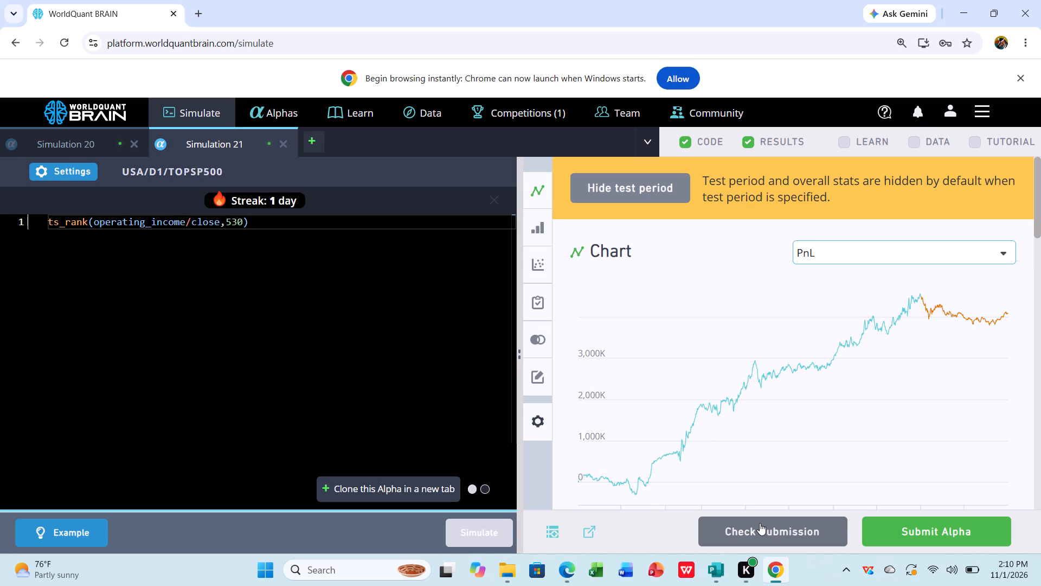
pyautogui.click(891, 532)
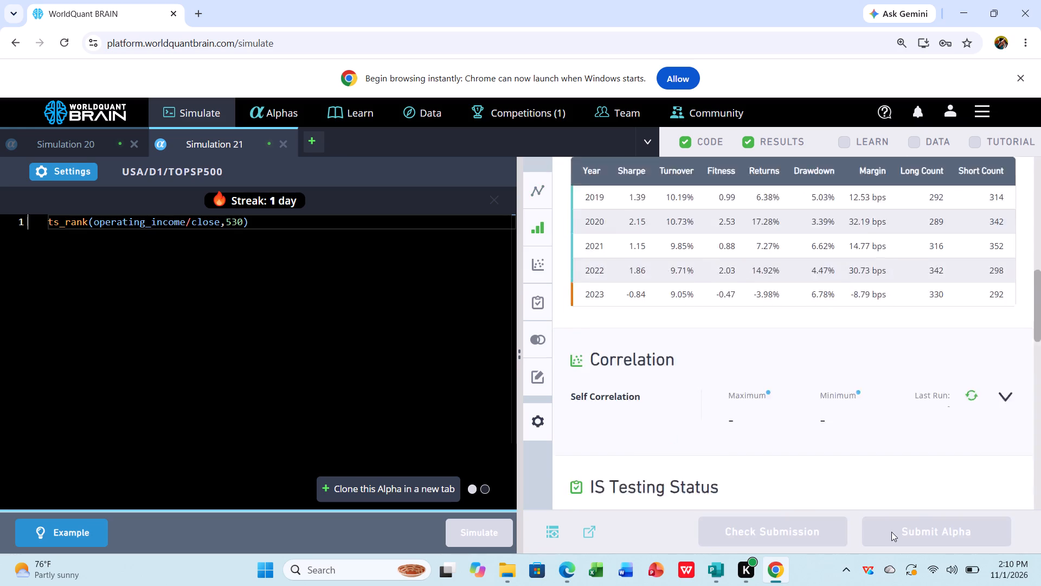
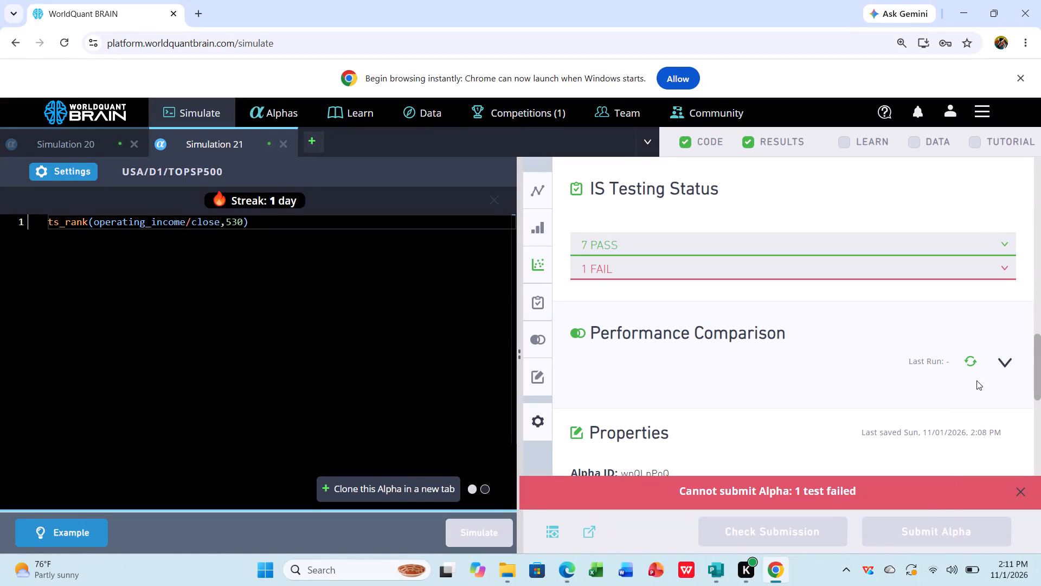
# Expand the failed IS test's details, set the ts_rank(operating_income/close) lookback to 540, and simulate the alpha.
pyautogui.click(984, 267)
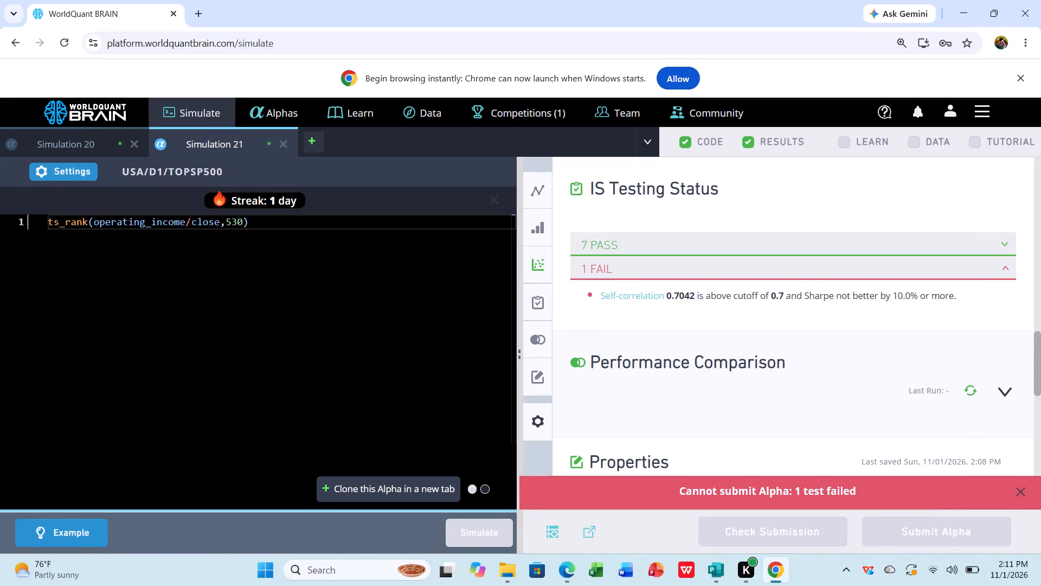
pyautogui.click(237, 221)
pyautogui.press('BackSpace')
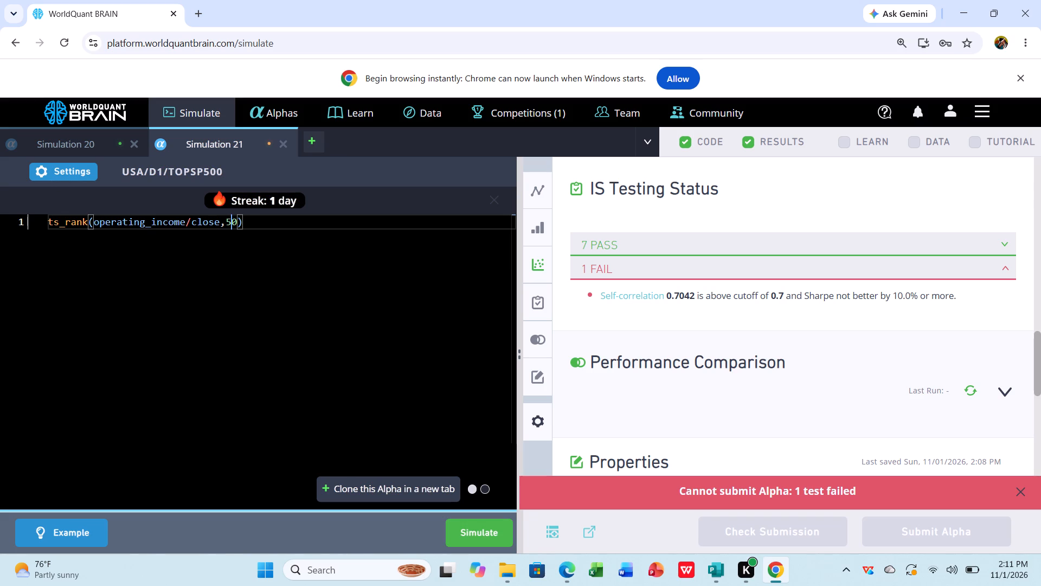
pyautogui.press('4')
pyautogui.click(485, 536)
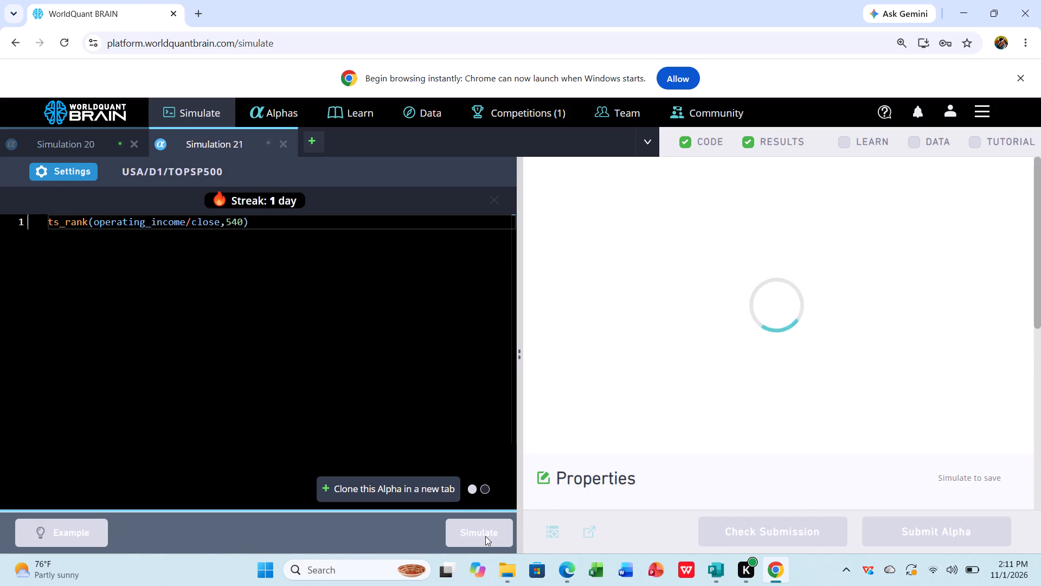
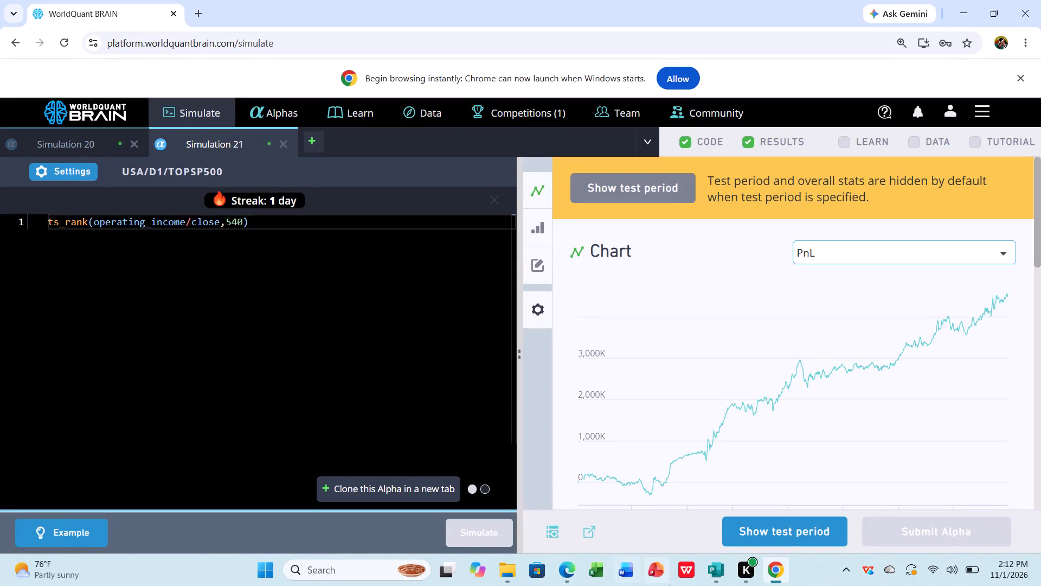
# Reveal the test period results, view the IS-period summary, and expand the failed IS test's details.
pyautogui.click(752, 534)
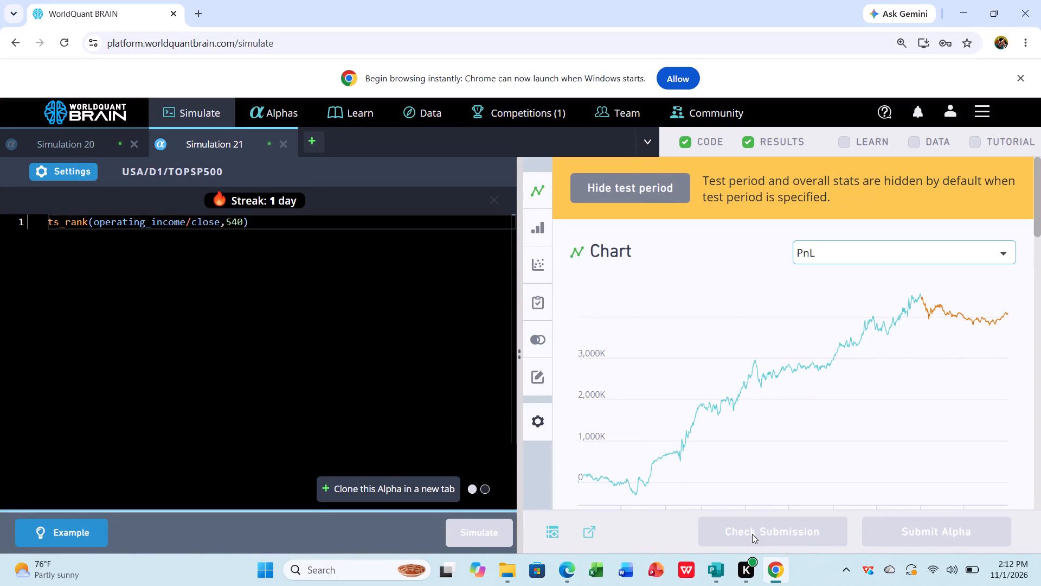
pyautogui.scroll(-1, 787, 437)
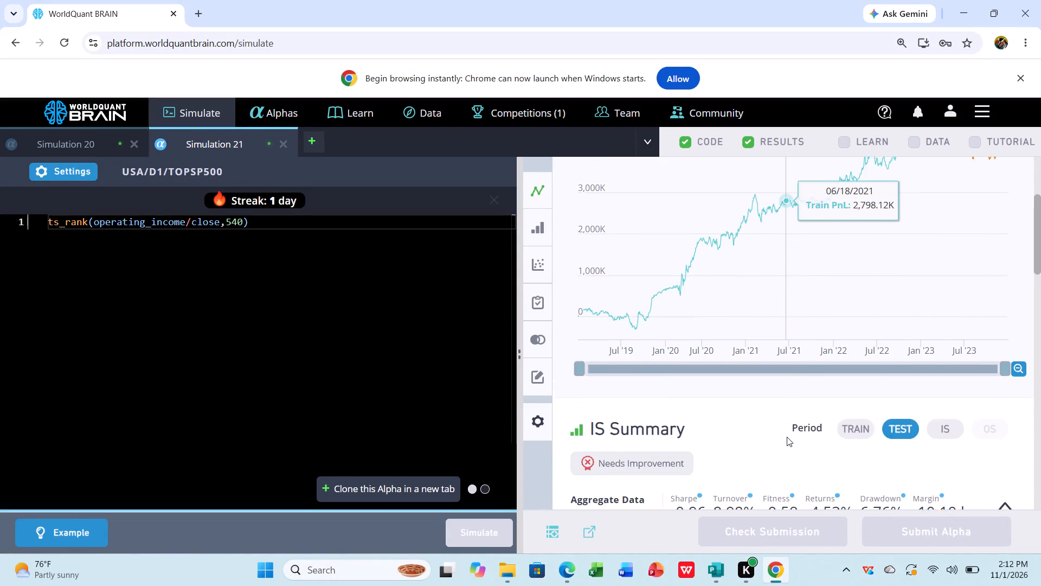
pyautogui.scroll(-3, 787, 437)
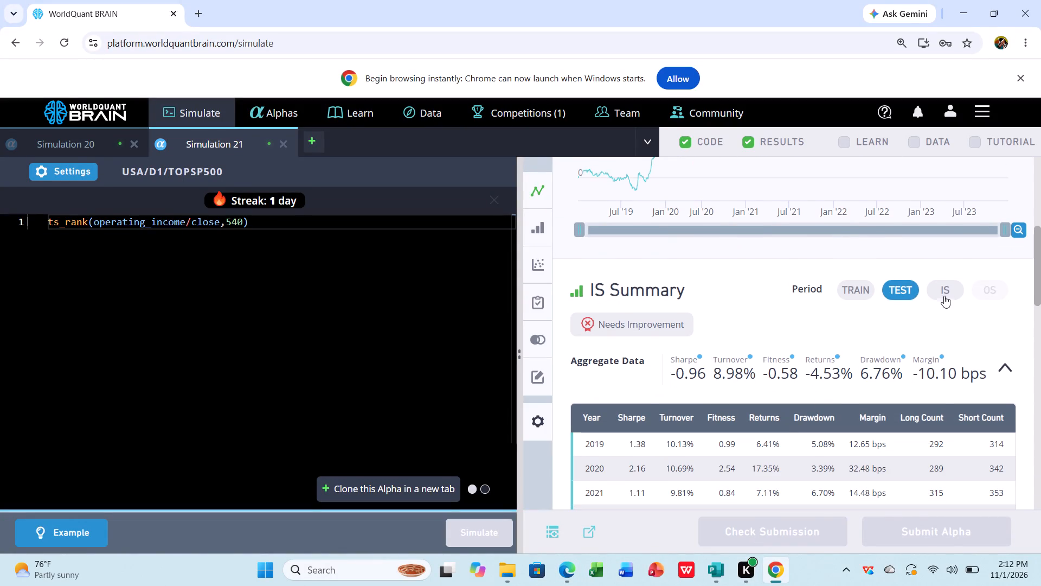
pyautogui.click(944, 290)
pyautogui.click(944, 290)
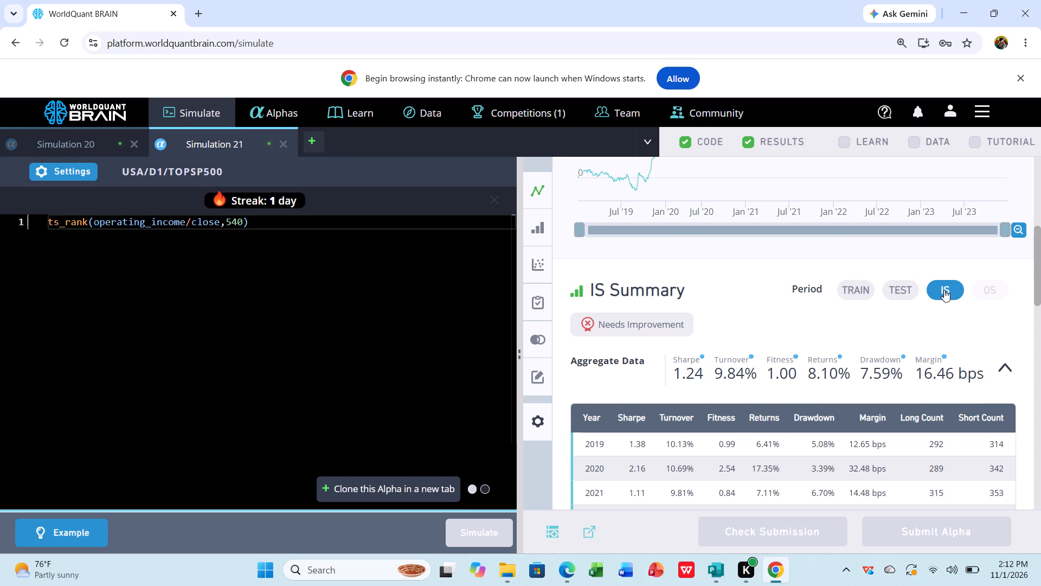
pyautogui.scroll(-3, 944, 290)
pyautogui.click(944, 290)
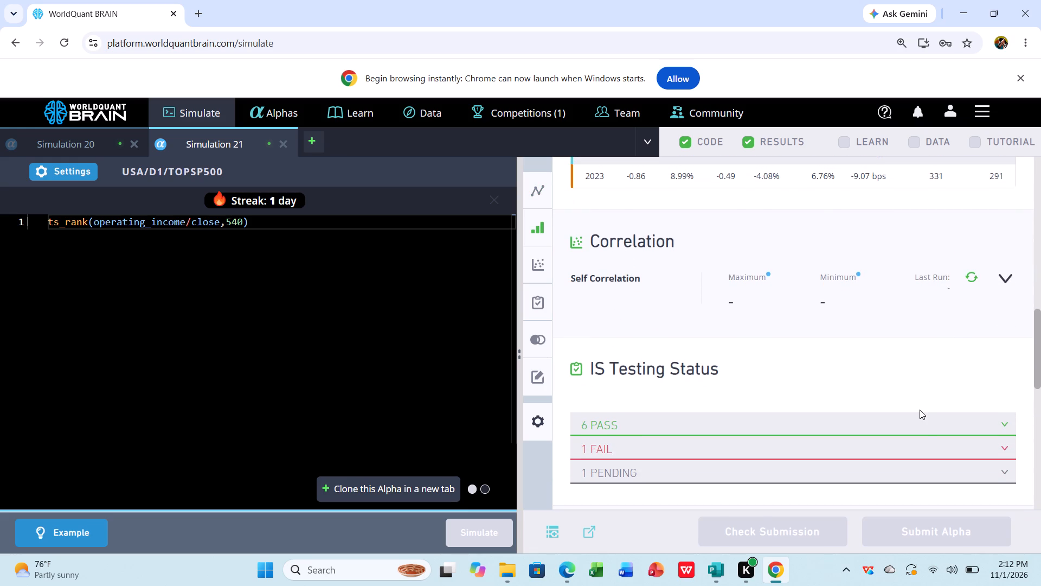
pyautogui.click(920, 445)
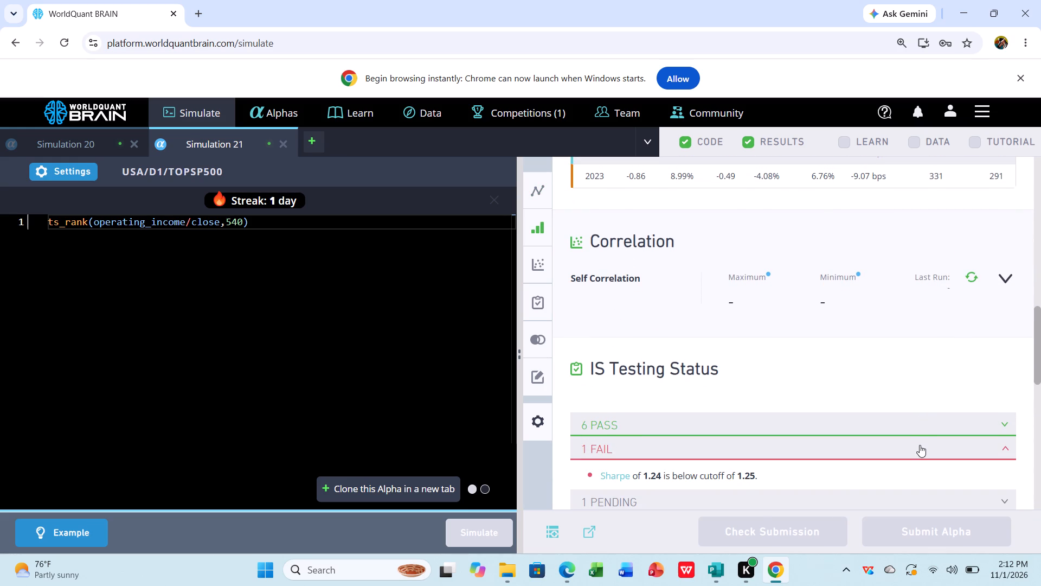
pyautogui.scroll(-1, 836, 431)
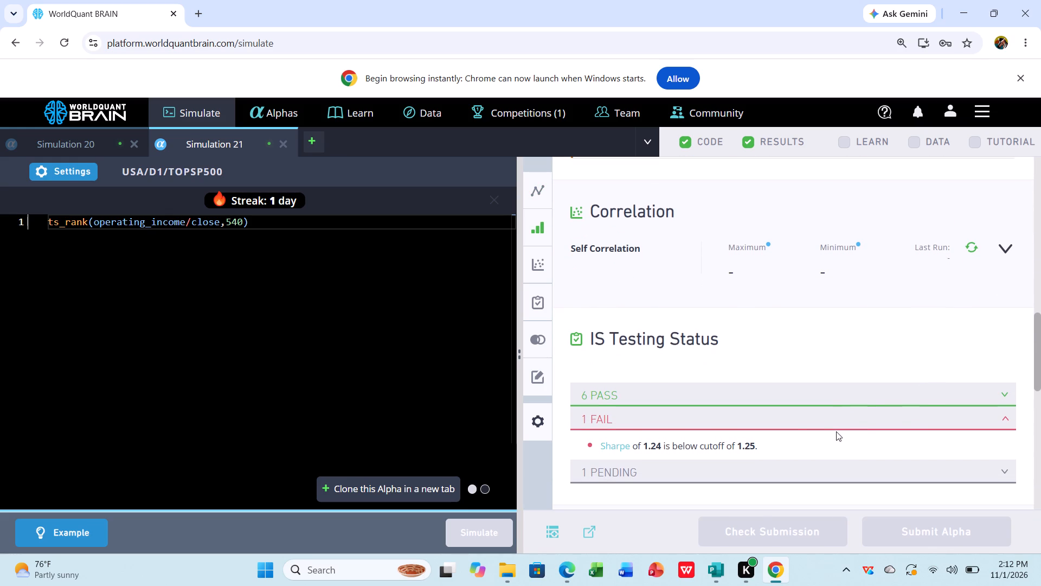
# Set the ts_rank(operating_income/close) lookback to 535 and simulate the alpha.
pyautogui.click(236, 222)
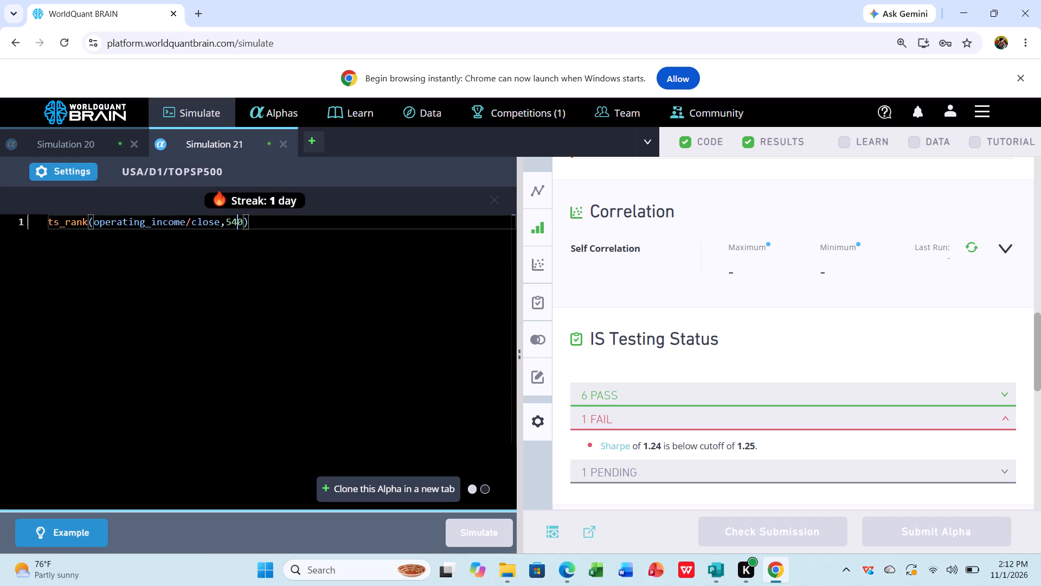
pyautogui.click(241, 222)
pyautogui.press('BackSpace')
pyautogui.press('BackSpace')
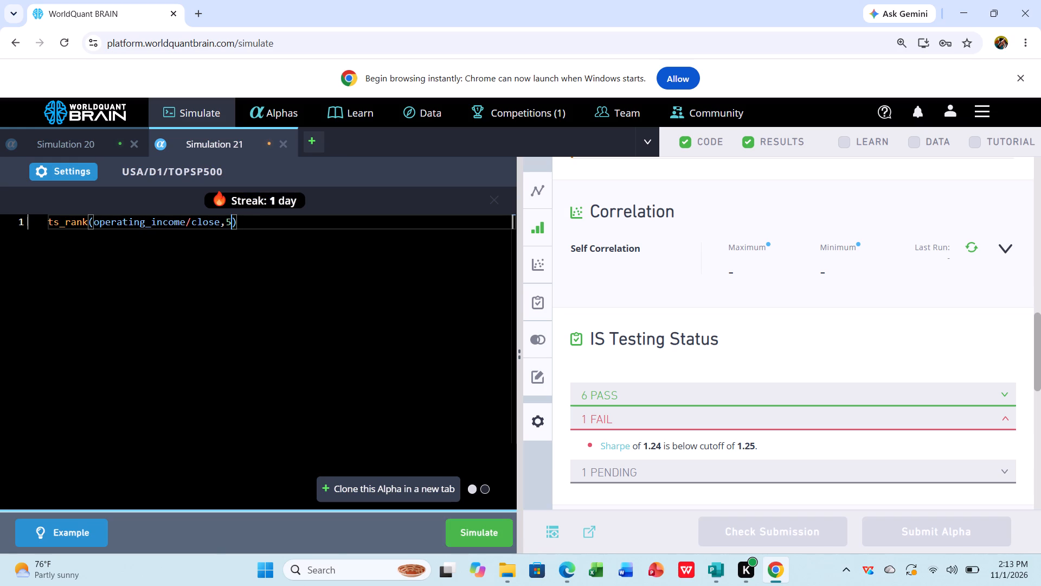
pyautogui.write('35')
pyautogui.click(479, 533)
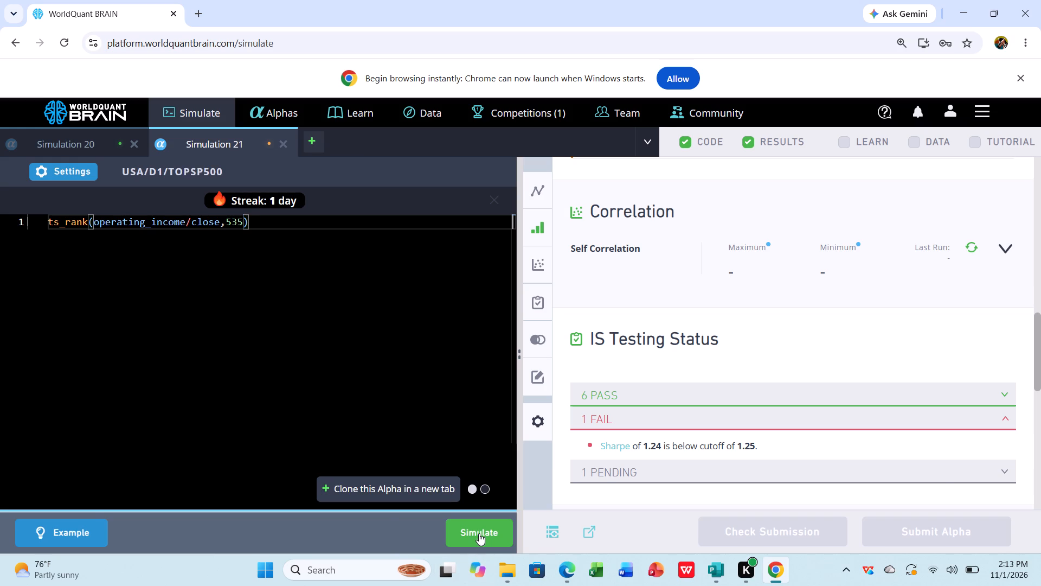
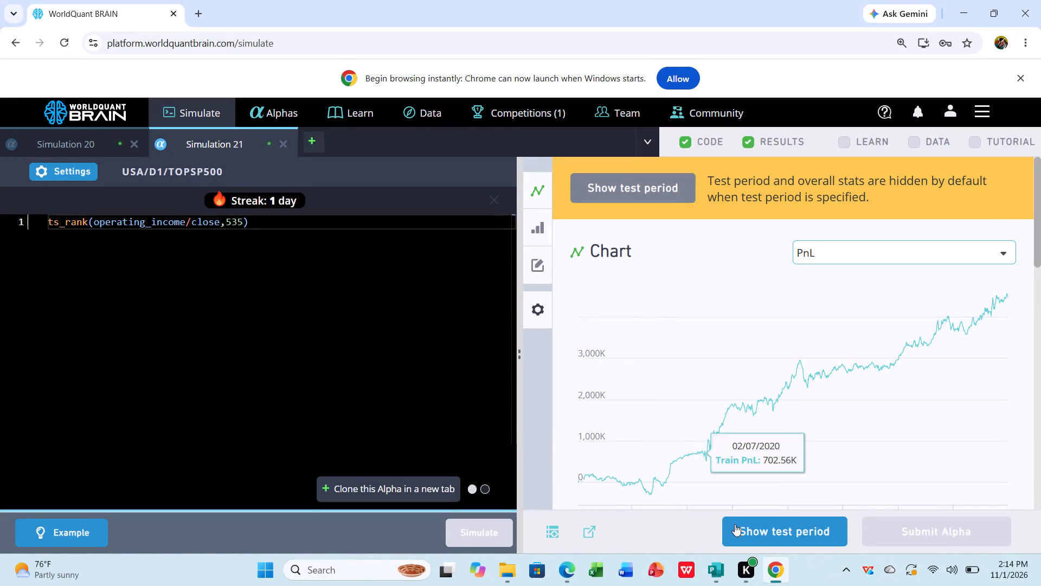
# Try to submit the 535-lookback alpha with its test period shown, and expand the failed IS test's details.
pyautogui.click(748, 523)
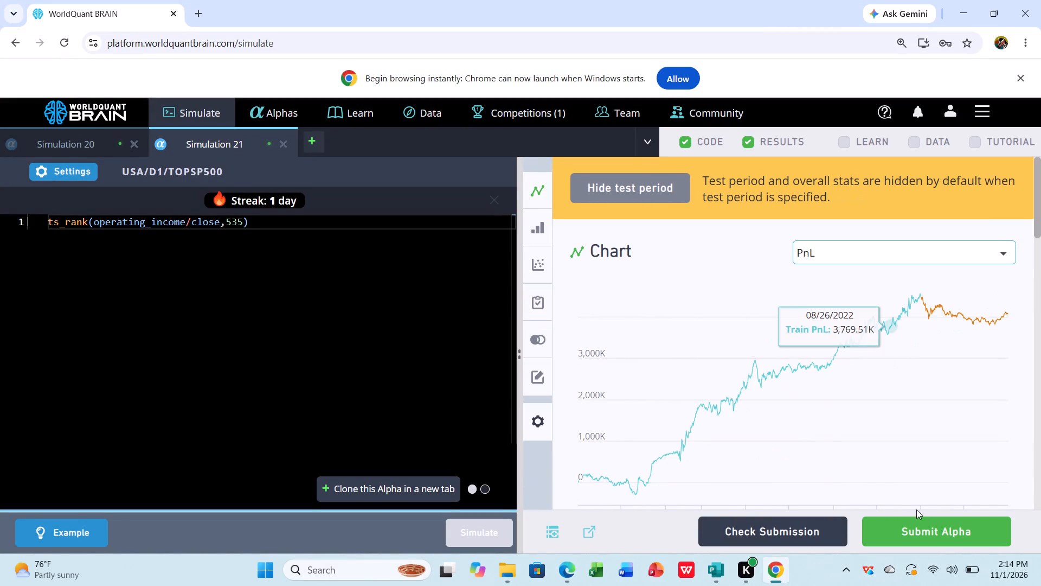
pyautogui.click(940, 533)
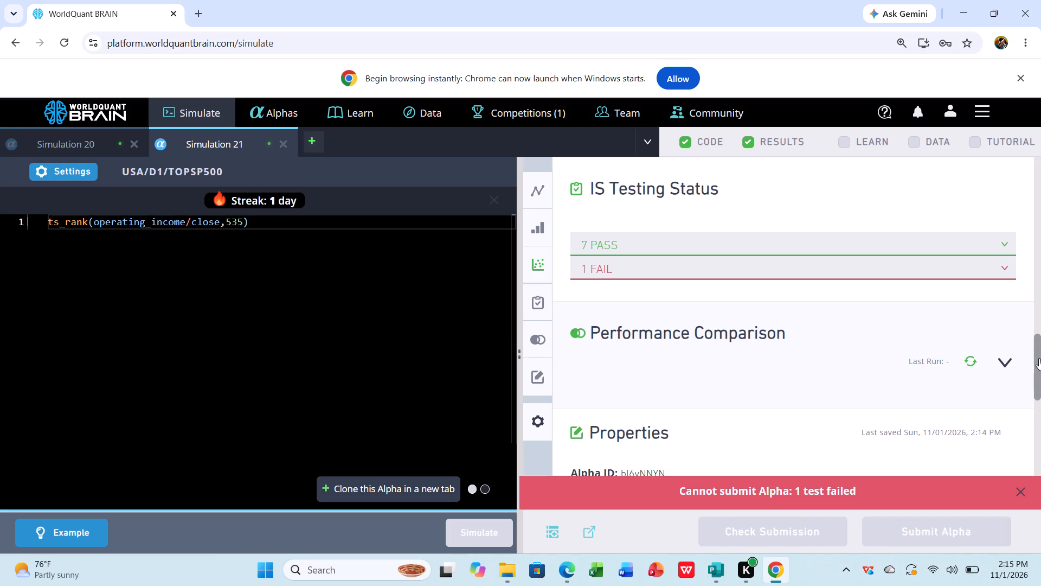
pyautogui.click(983, 260)
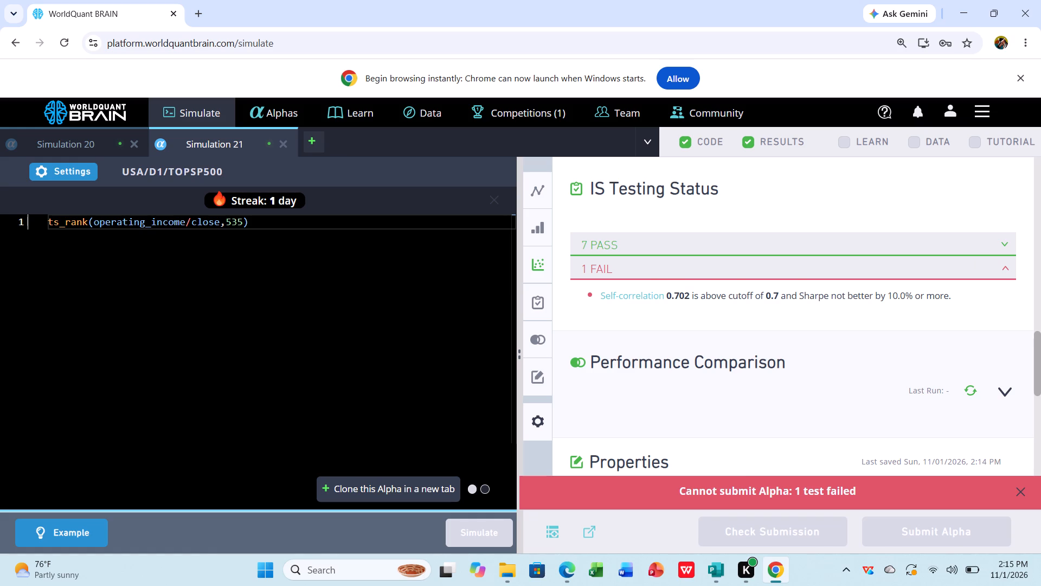
# Set the ts_rank(operating_income/close) lookback to 532 and simulate the alpha.
pyautogui.click(241, 224)
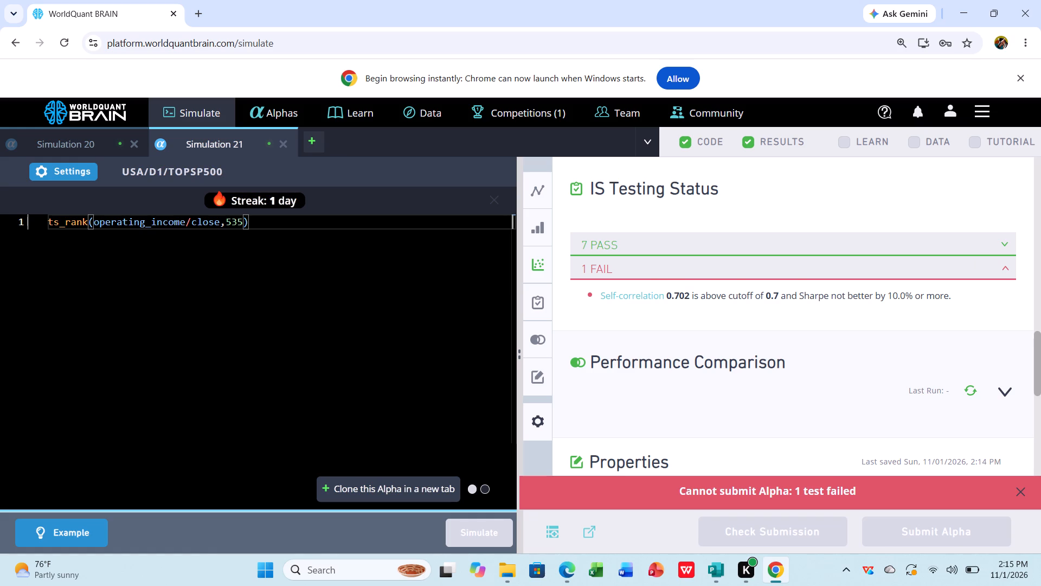
pyautogui.press('BackSpace')
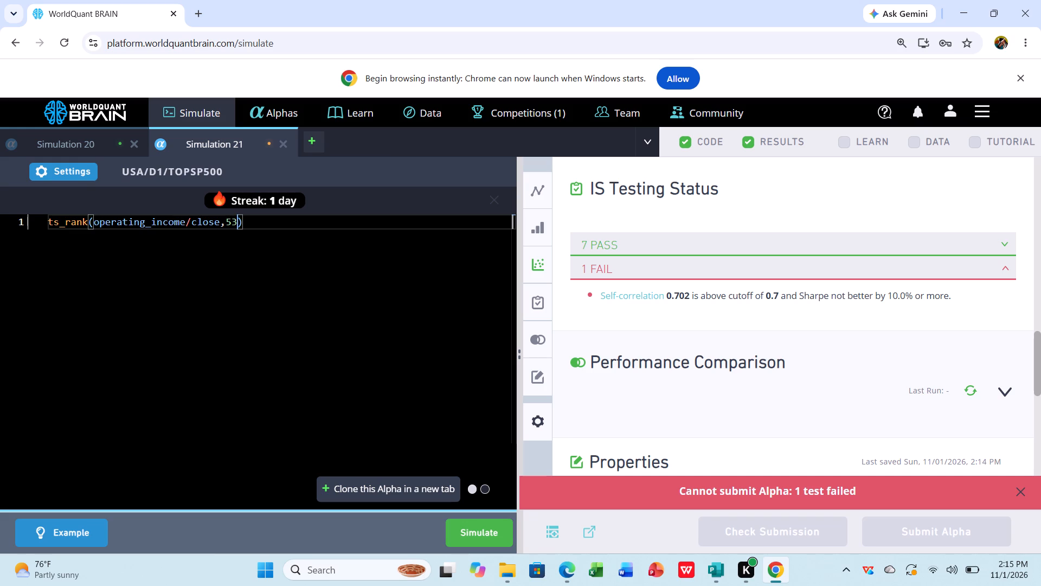
pyautogui.press('2')
pyautogui.click(462, 527)
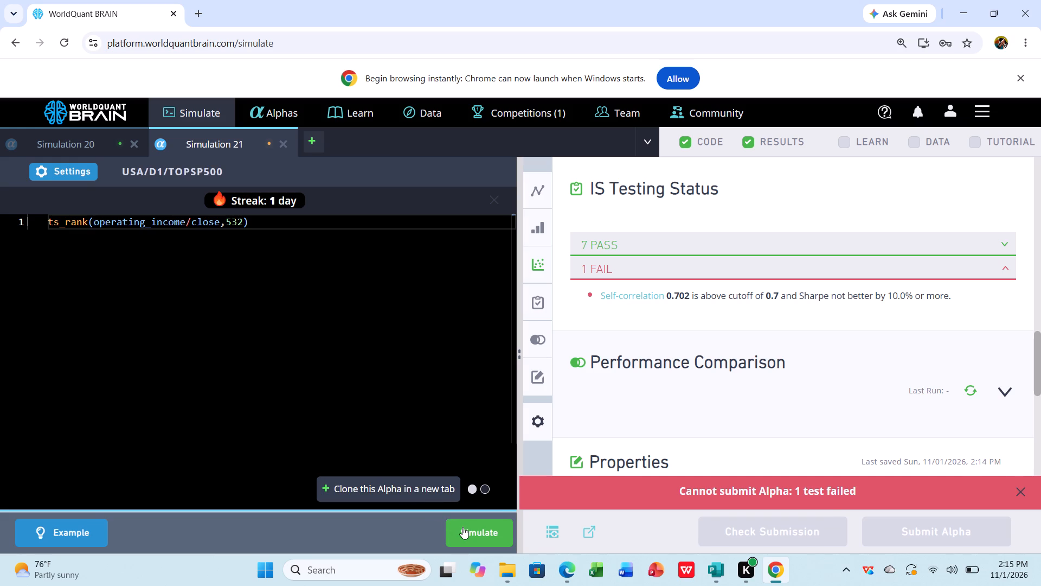
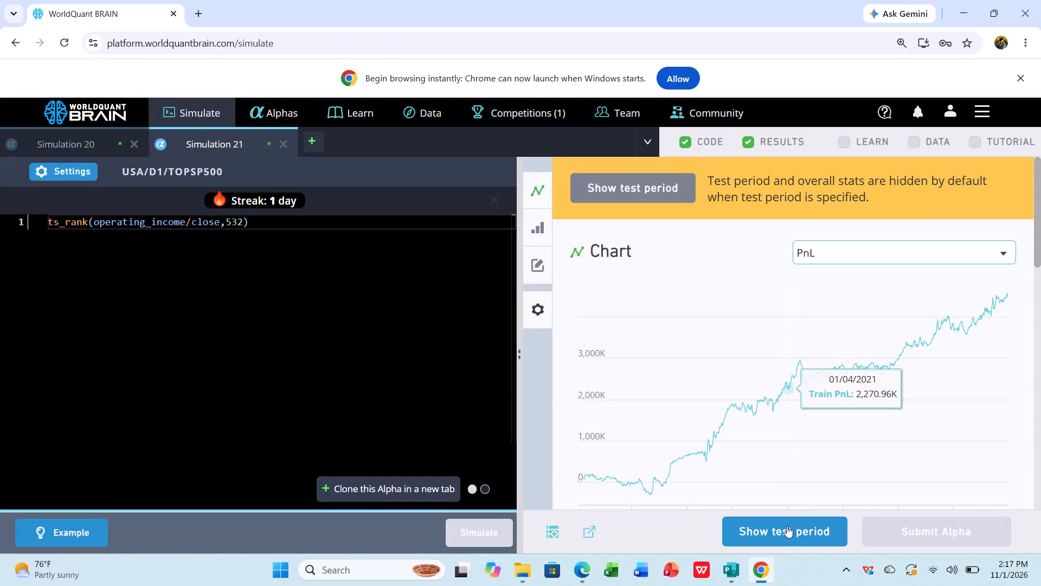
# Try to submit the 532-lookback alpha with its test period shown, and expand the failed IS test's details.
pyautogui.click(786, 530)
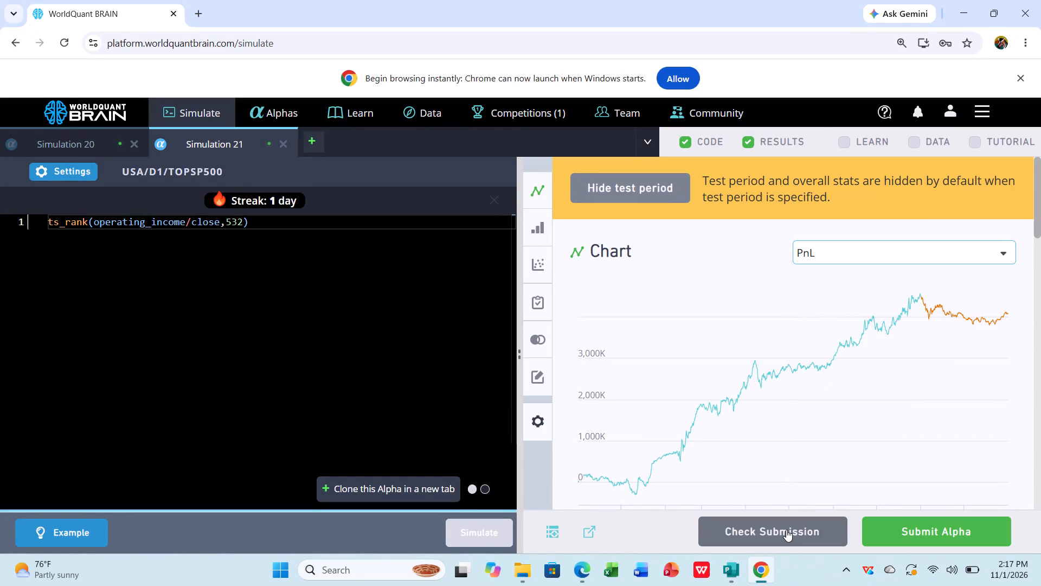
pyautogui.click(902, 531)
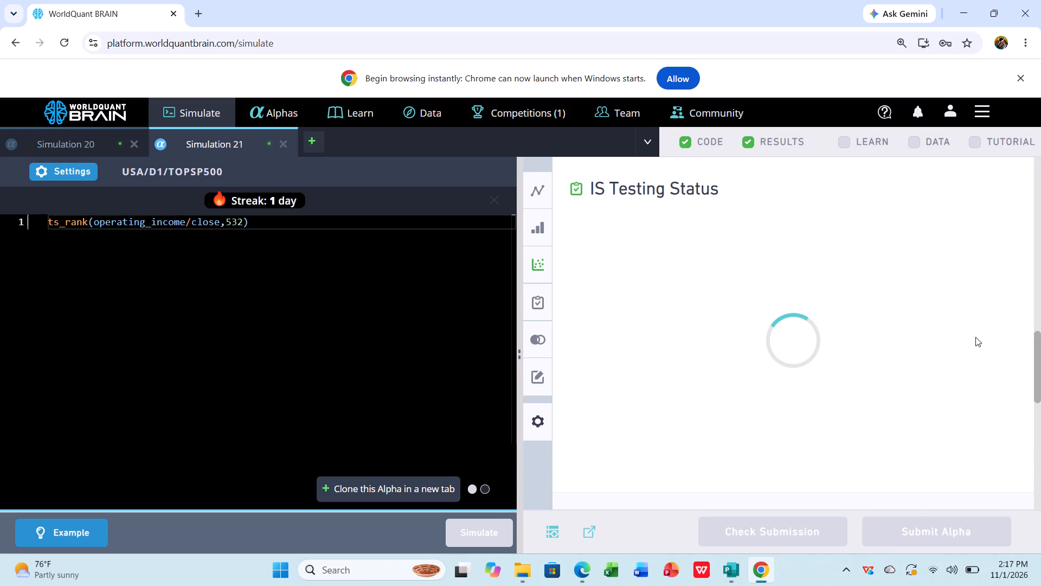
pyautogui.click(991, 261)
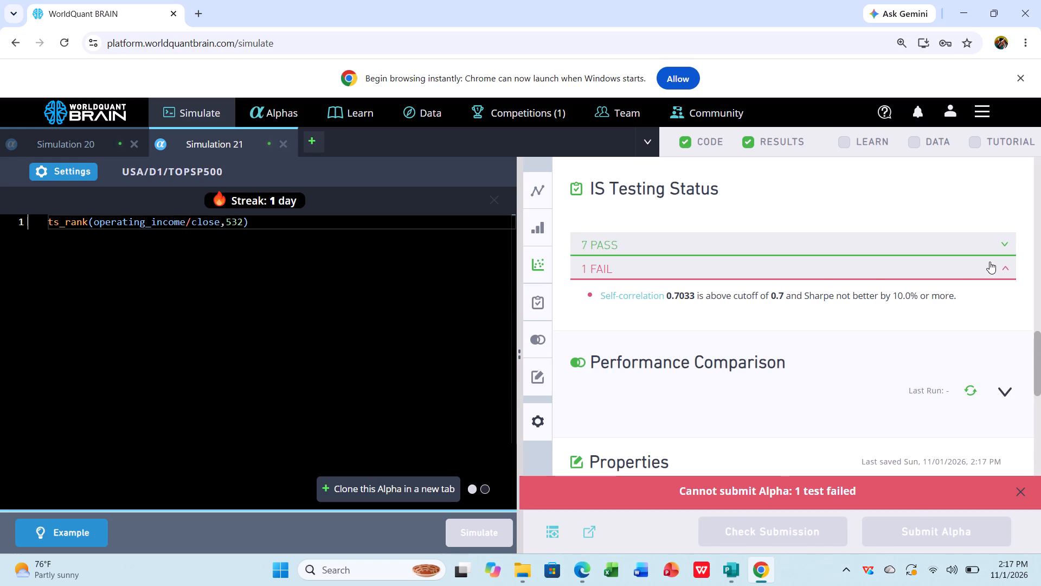
# Set the ts_rank(operating_income/close) lookback to 539 and simulate the alpha.
pyautogui.click(242, 224)
pyautogui.press('BackSpace')
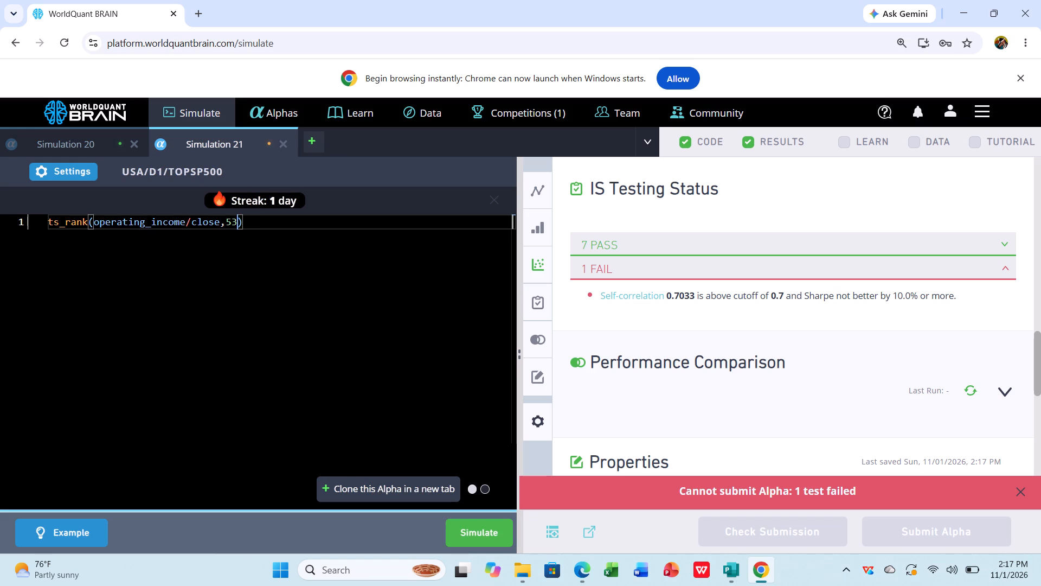
pyautogui.press('9')
pyautogui.click(469, 529)
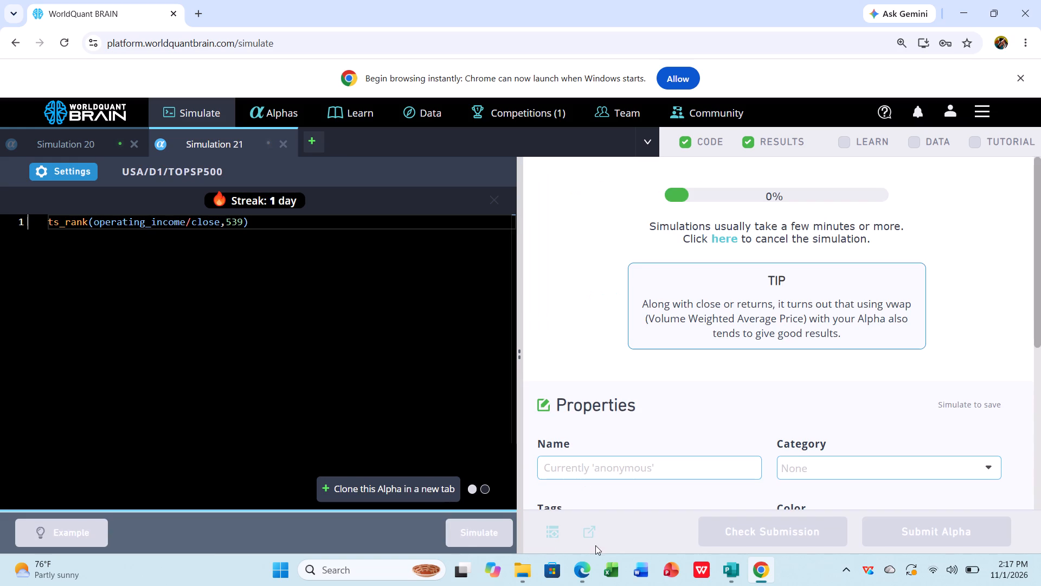
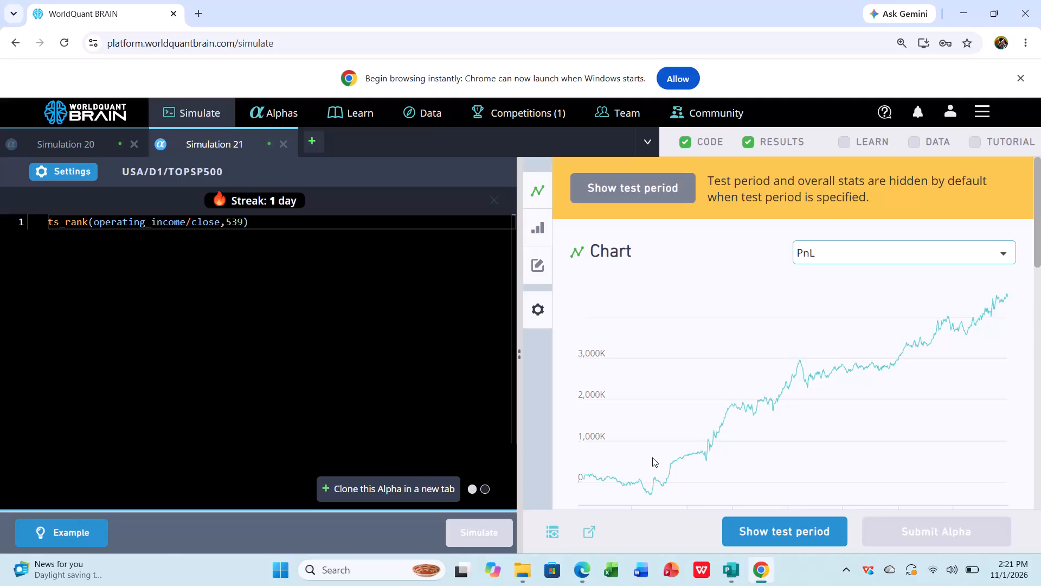
# Show the 539-lookback alpha's test period and check its IS Summary aggregate data for the IS period.
pyautogui.click(777, 533)
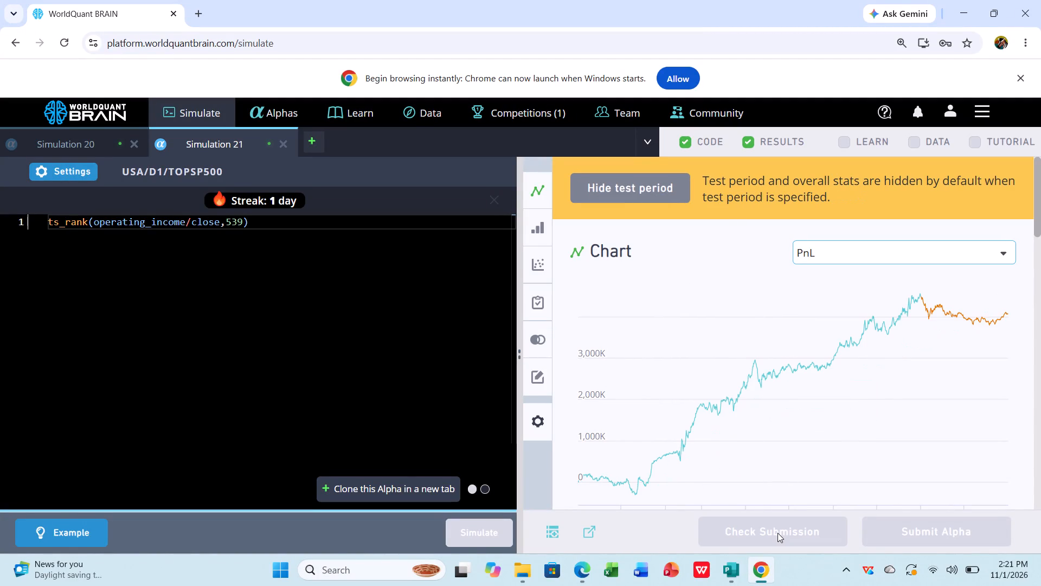
pyautogui.scroll(-2, 825, 400)
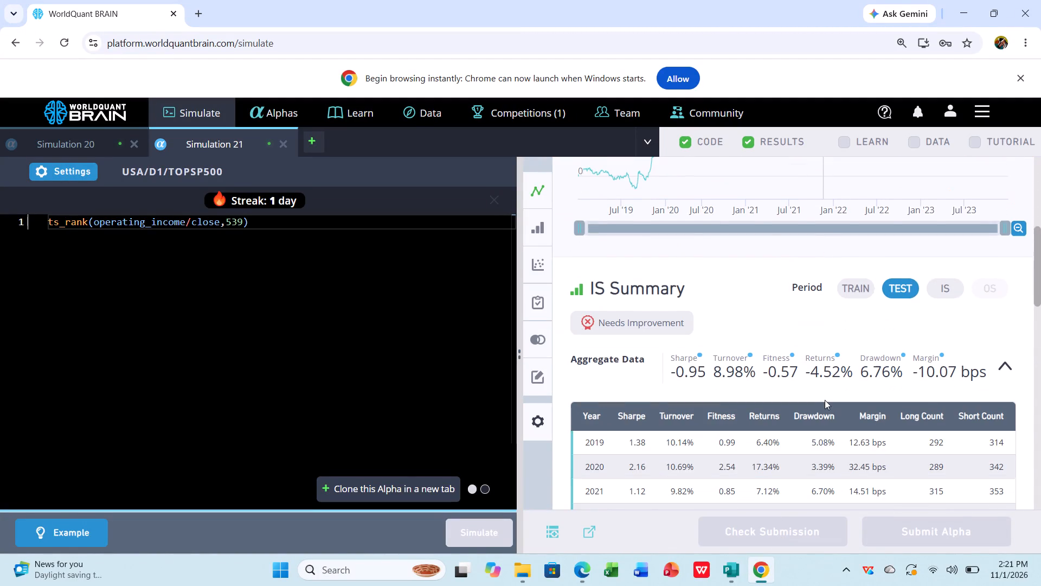
pyautogui.scroll(-1, 825, 400)
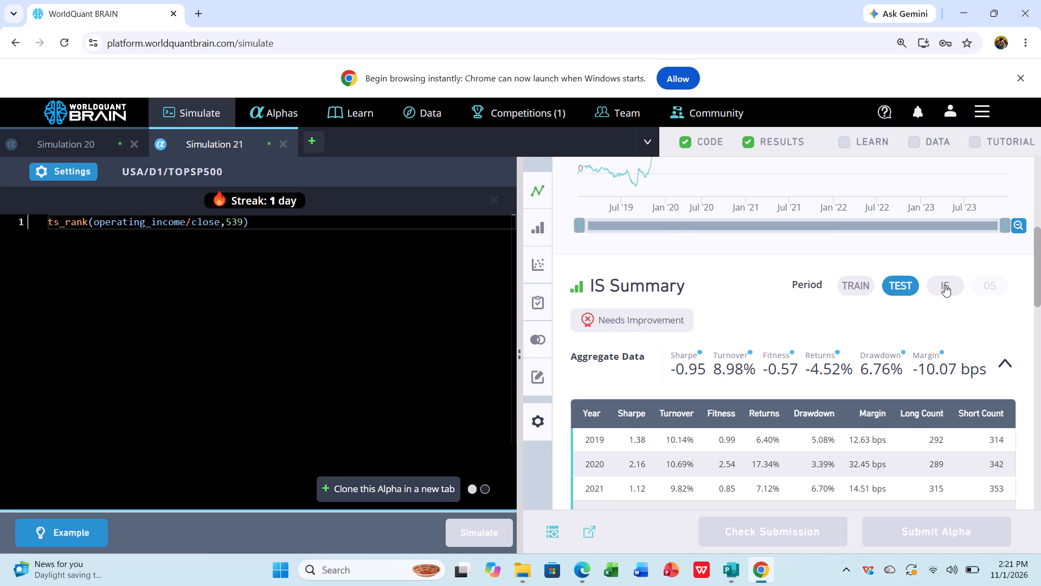
pyautogui.click(944, 285)
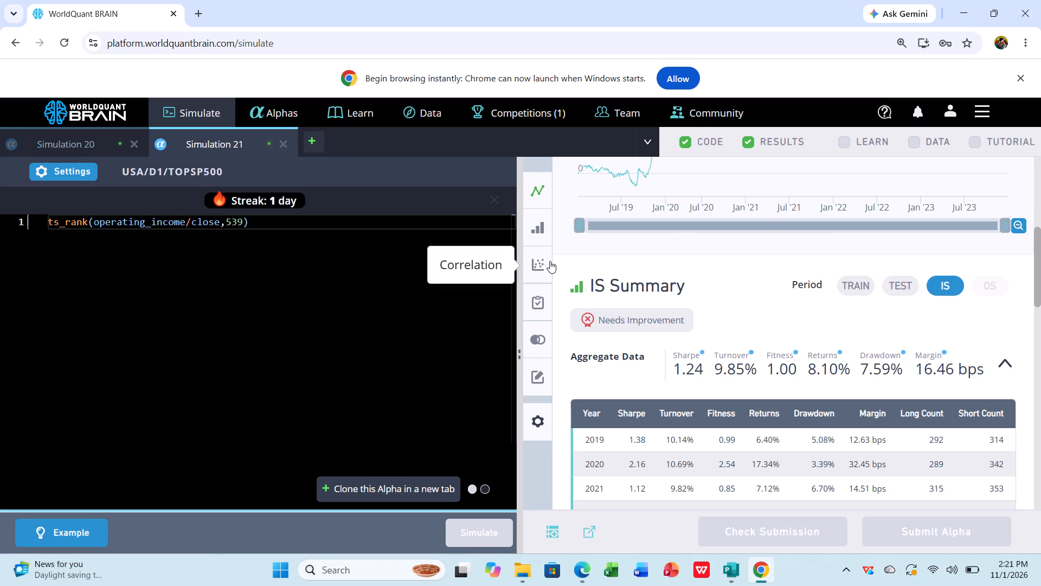
# Set the lookback in the ts_rank(operating_income/close) expression to 535.
pyautogui.click(235, 222)
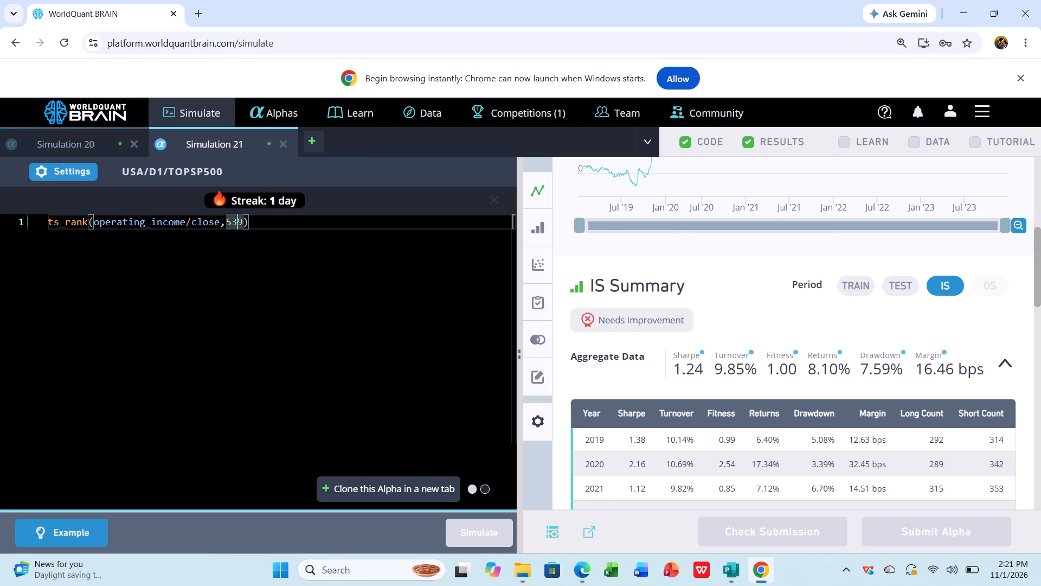
pyautogui.click(243, 222)
pyautogui.press('BackSpace')
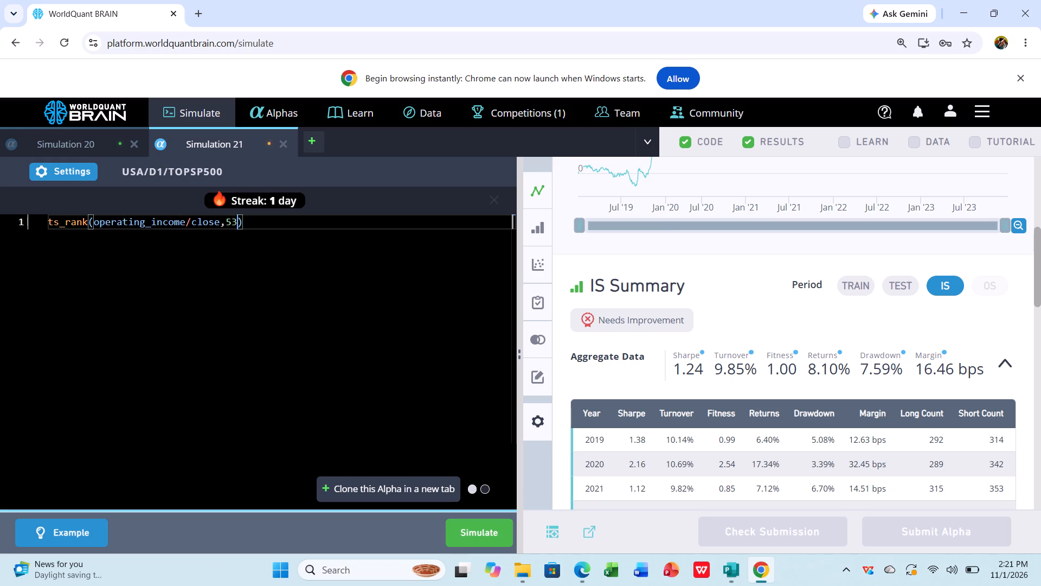
pyautogui.press('5')
# Set the decay to 2 in the simulation settings, apply it, and simulate the 535-lookback alpha.
pyautogui.click(86, 170)
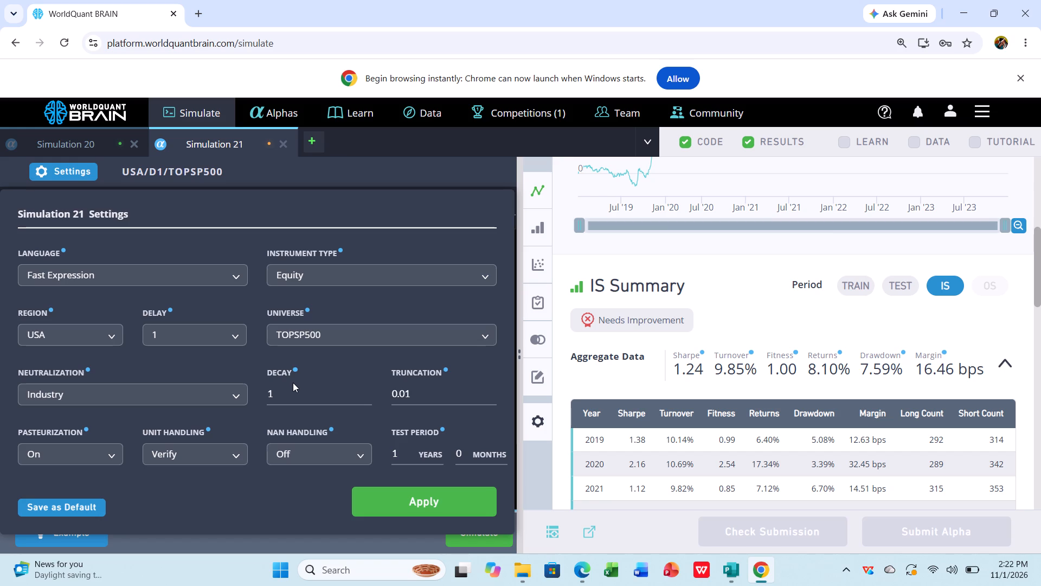
pyautogui.click(237, 336)
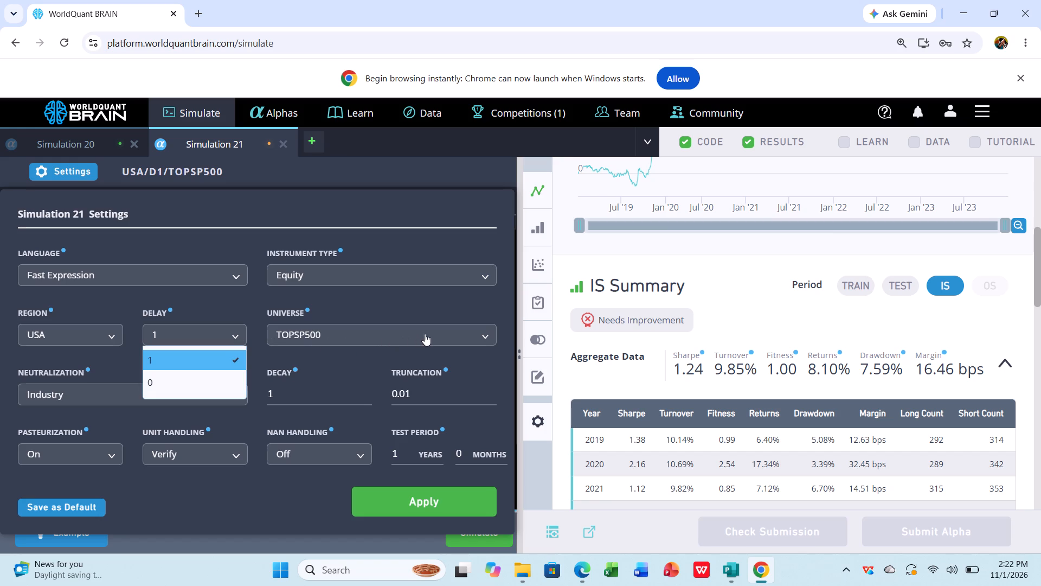
pyautogui.click(483, 335)
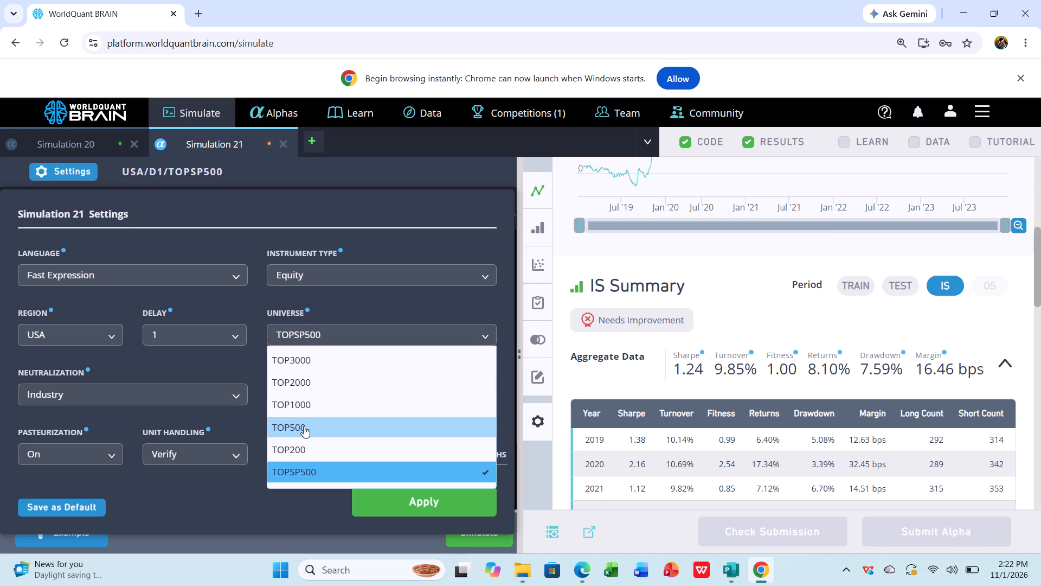
pyautogui.click(234, 397)
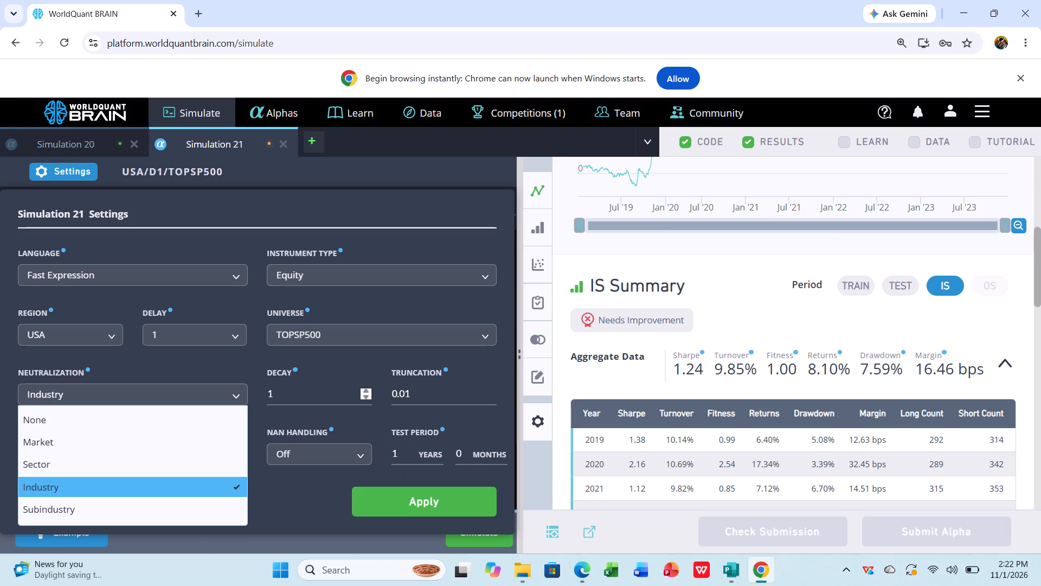
pyautogui.click(288, 392)
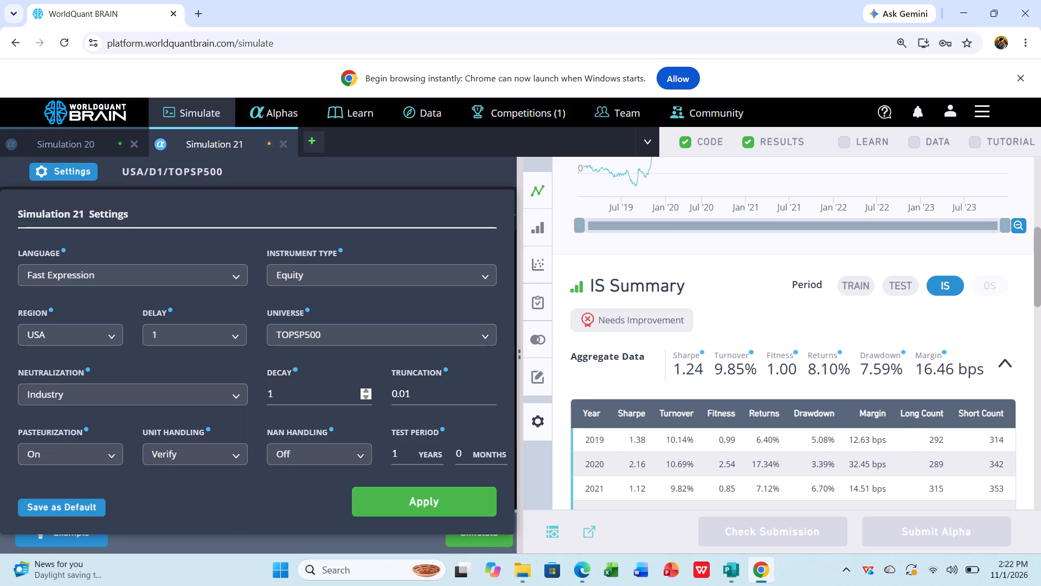
pyautogui.press('BackSpace')
pyautogui.press('2')
pyautogui.click(417, 497)
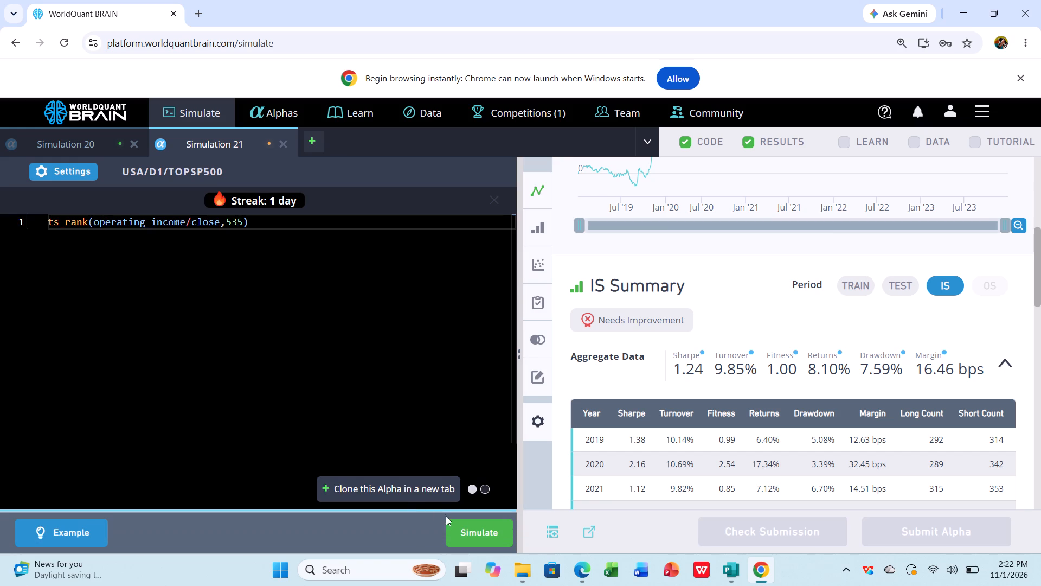
pyautogui.click(471, 524)
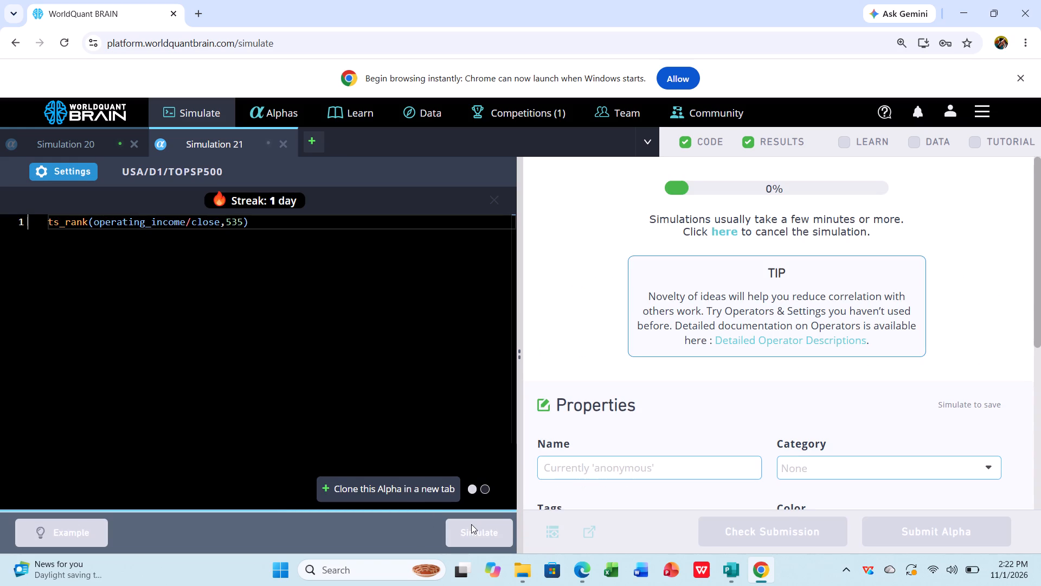
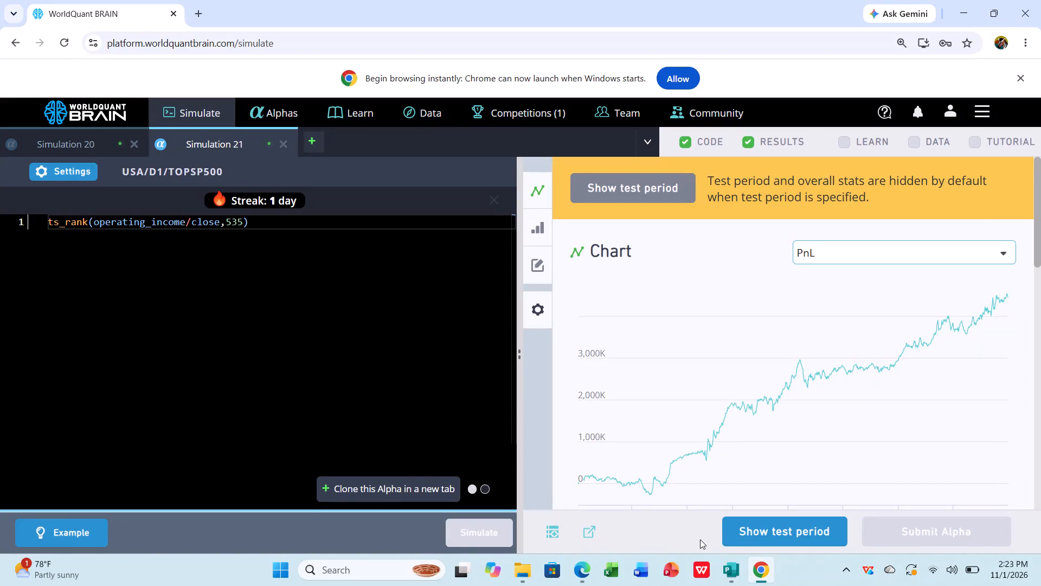
# Show the 535-lookback alpha's test period and check its IS Summary aggregate data for the IS period.
pyautogui.click(743, 531)
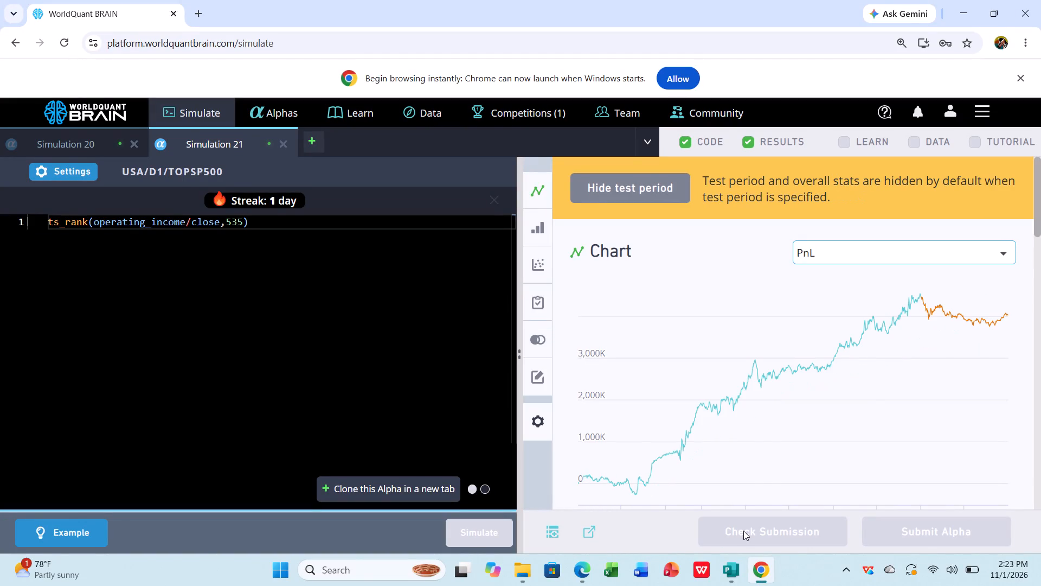
pyautogui.scroll(-5, 770, 425)
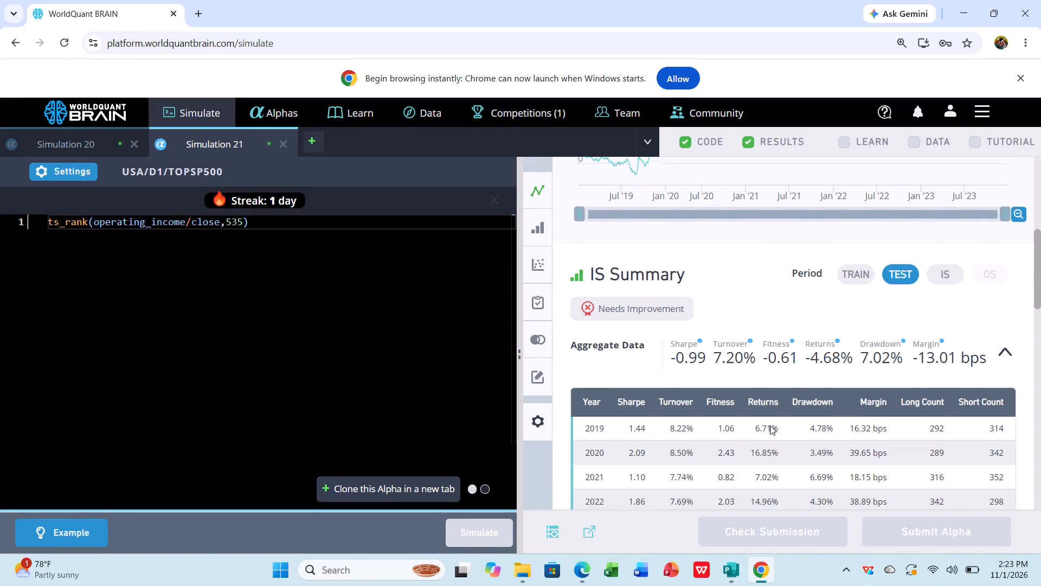
pyautogui.scroll(-1, 770, 425)
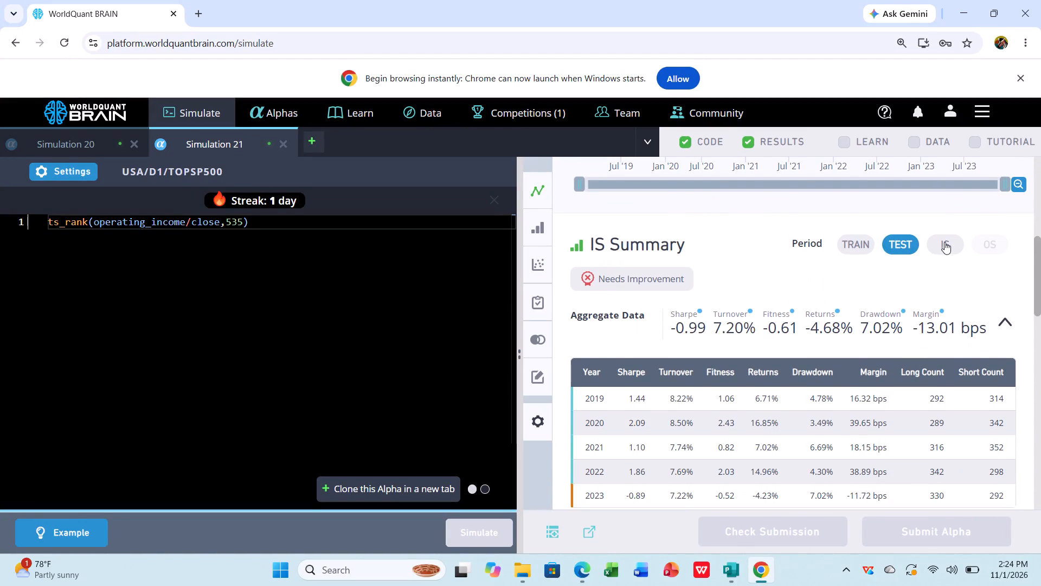
pyautogui.click(944, 242)
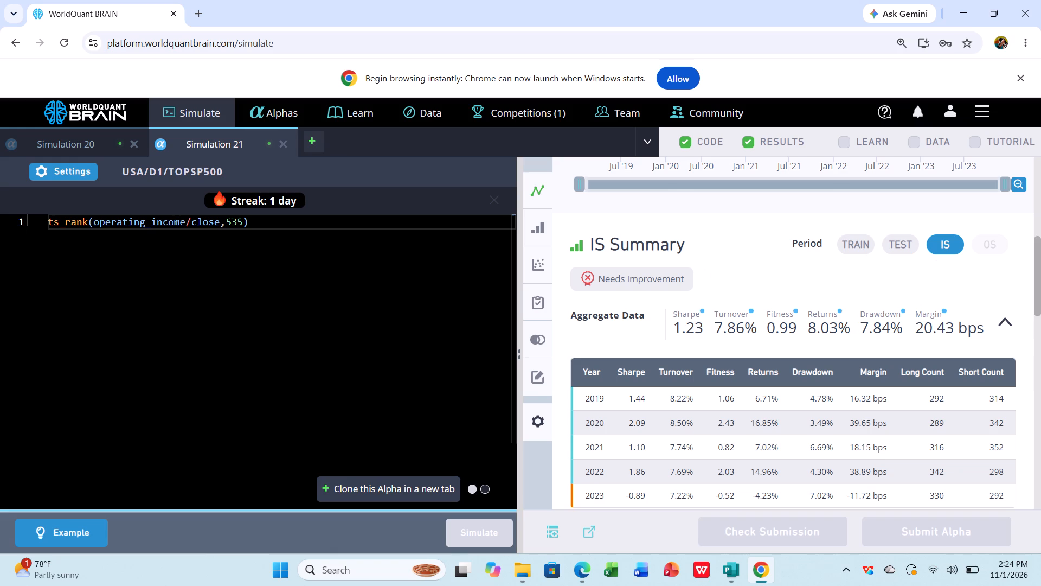
# Set decay to 1 and truncation to 0.08 in the simulation settings, apply them, and simulate the 535-lookback alpha.
pyautogui.click(66, 164)
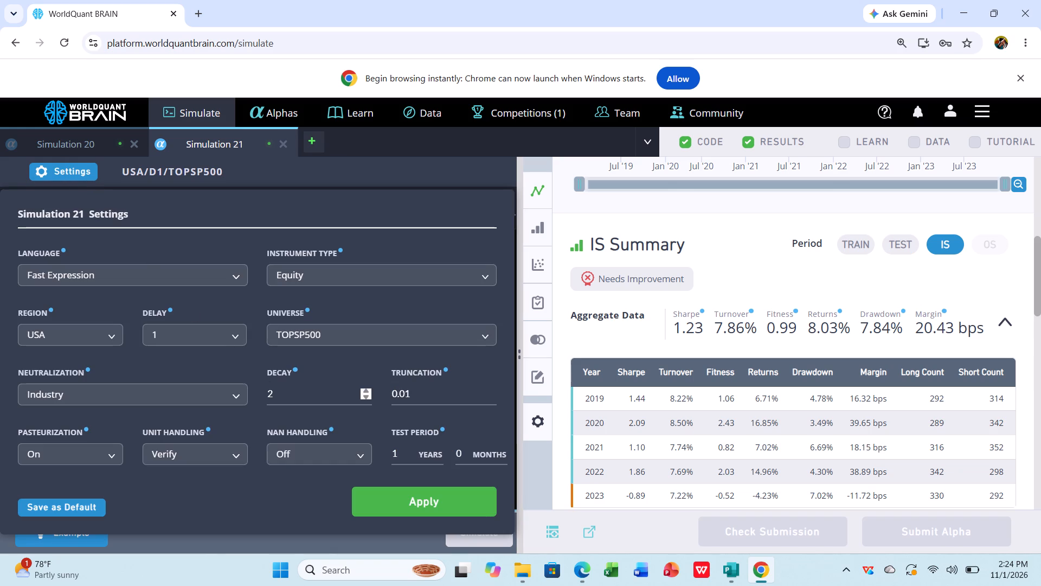
pyautogui.click(281, 386)
pyautogui.press('BackSpace')
pyautogui.press('1')
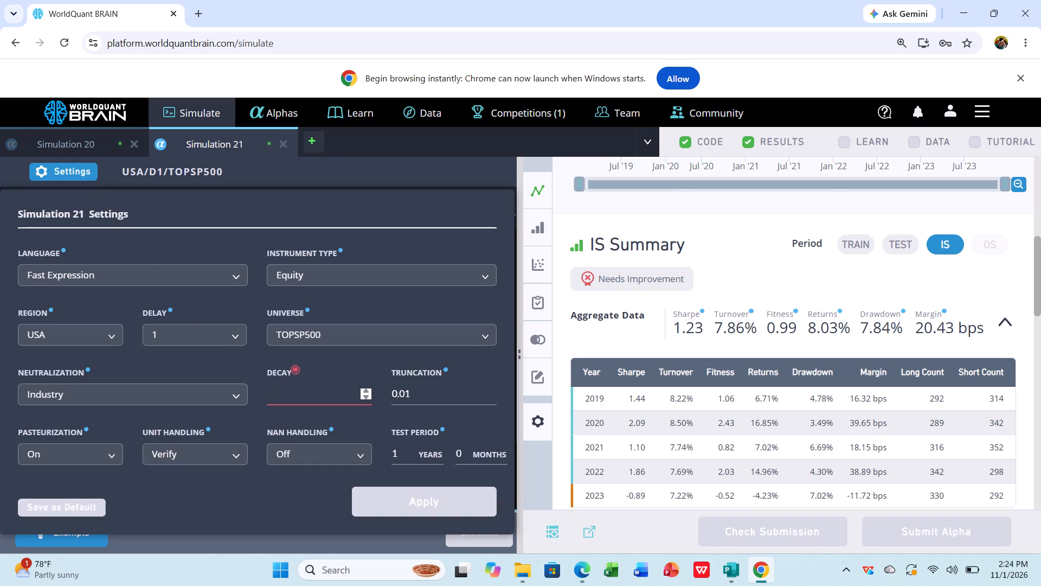
pyautogui.click(420, 397)
pyautogui.press('BackSpace')
pyautogui.press('8')
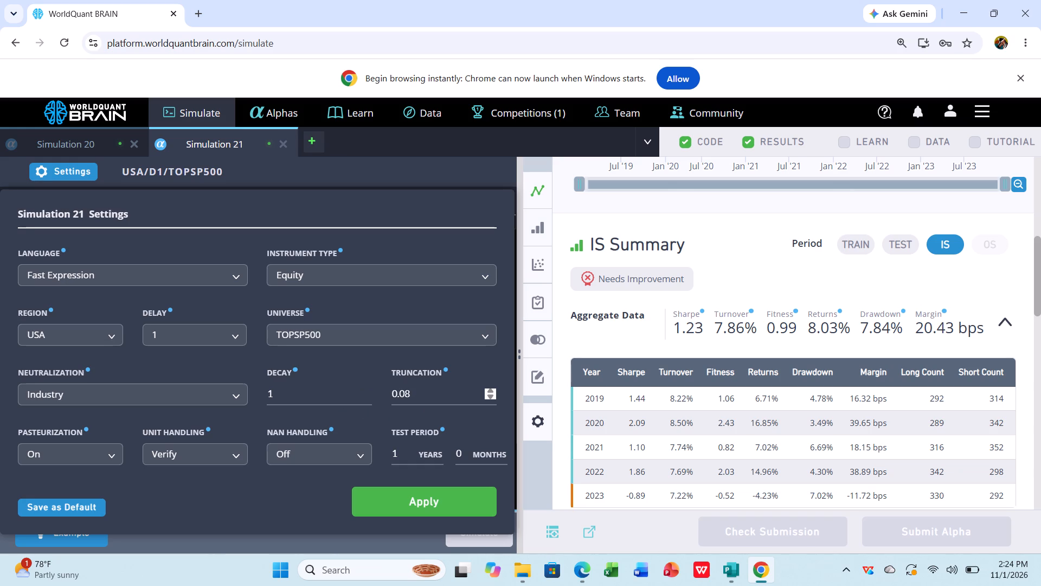
pyautogui.click(427, 495)
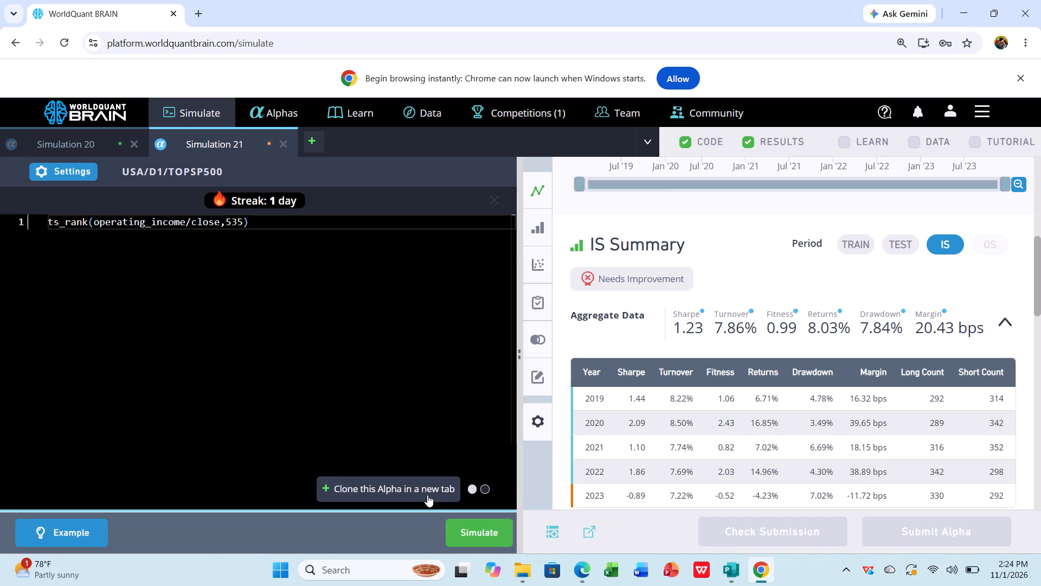
pyautogui.click(472, 534)
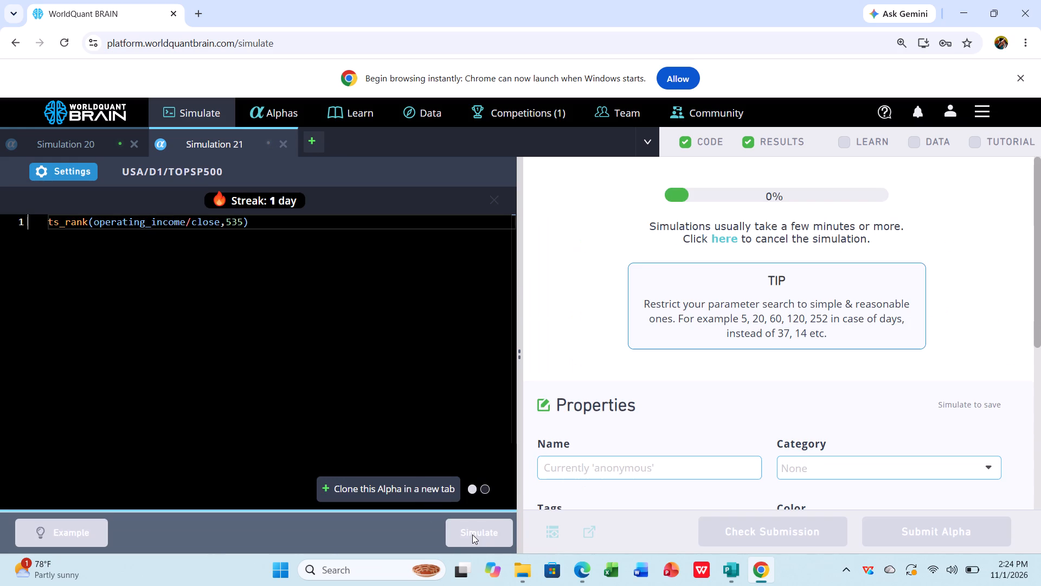
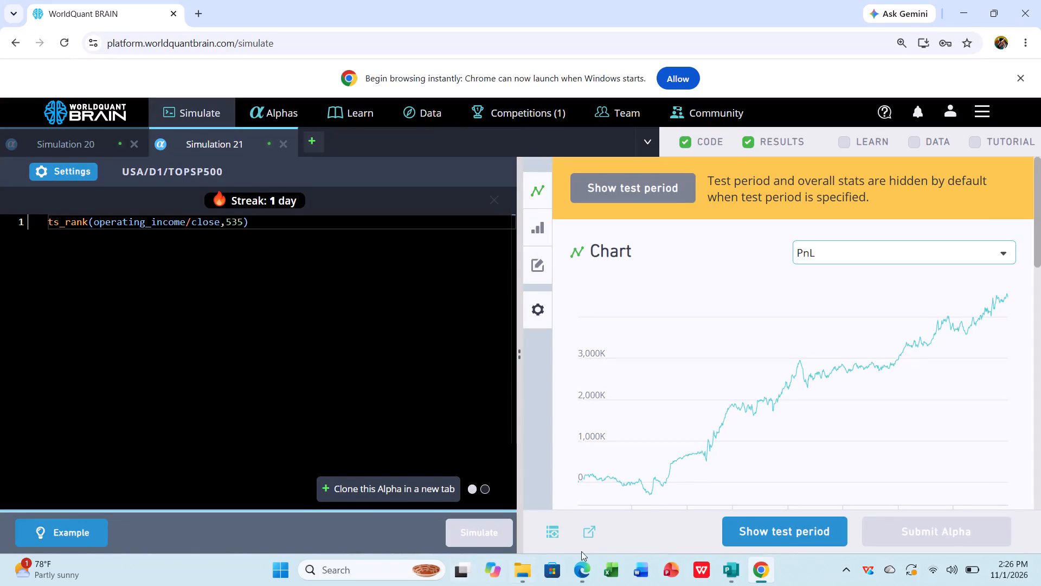
# Show the test period of the 535-lookback close alpha and try to submit the alpha.
pyautogui.click(775, 525)
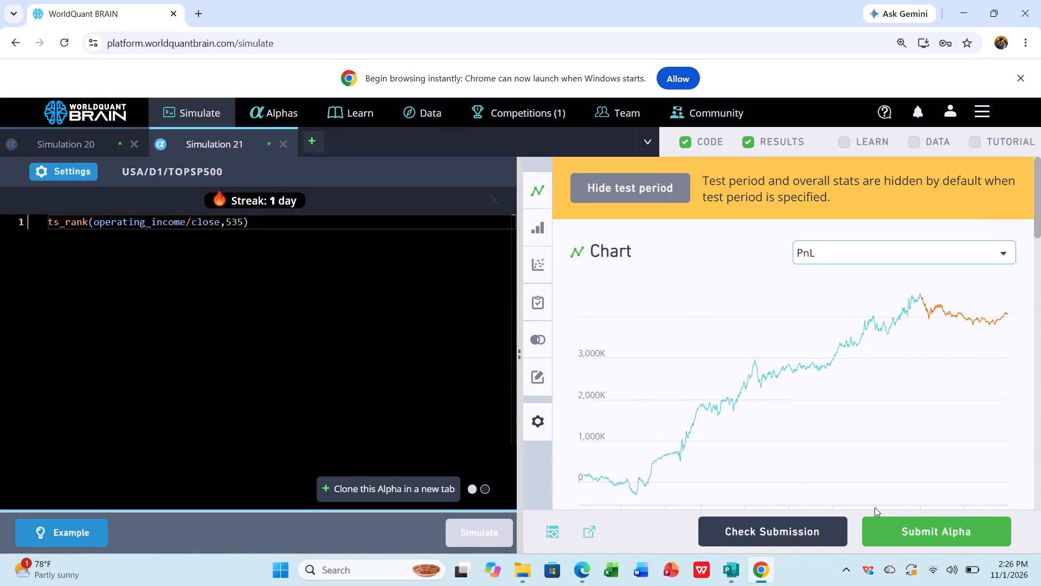
pyautogui.click(945, 529)
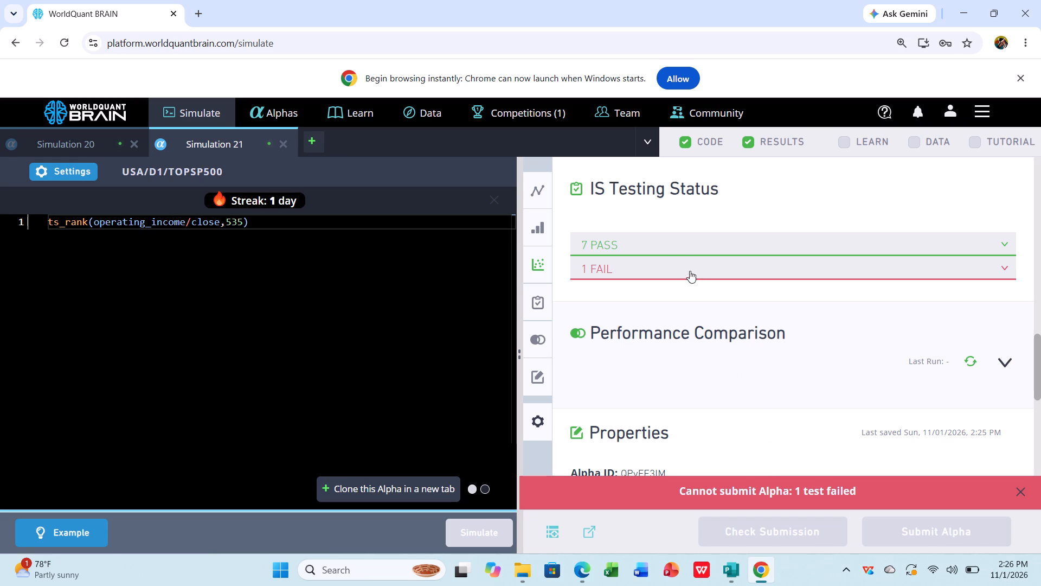
# Examine the details of the failed check in the alpha's IS Testing Status.
pyautogui.click(672, 272)
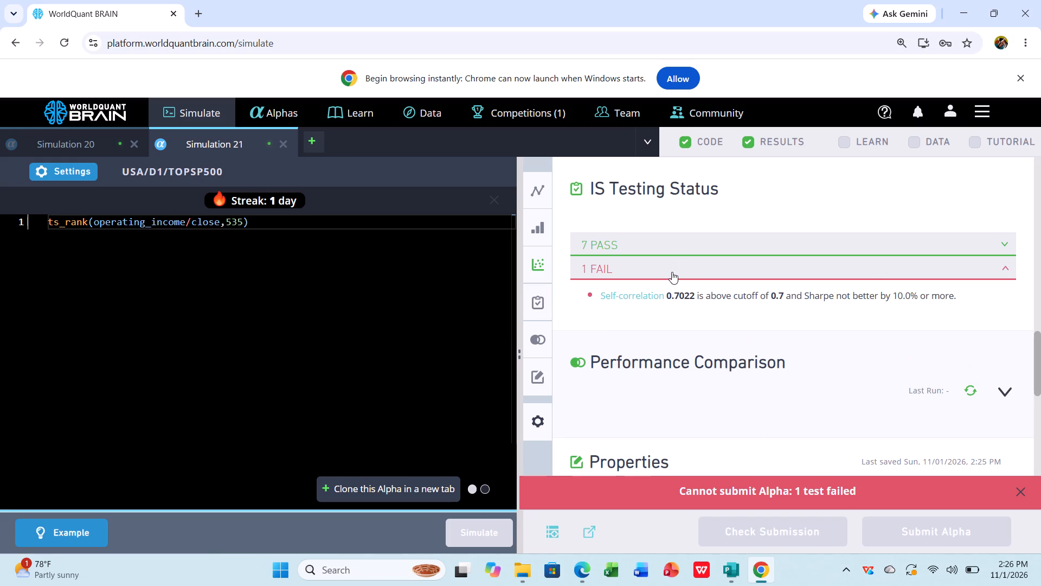
pyautogui.click(672, 272)
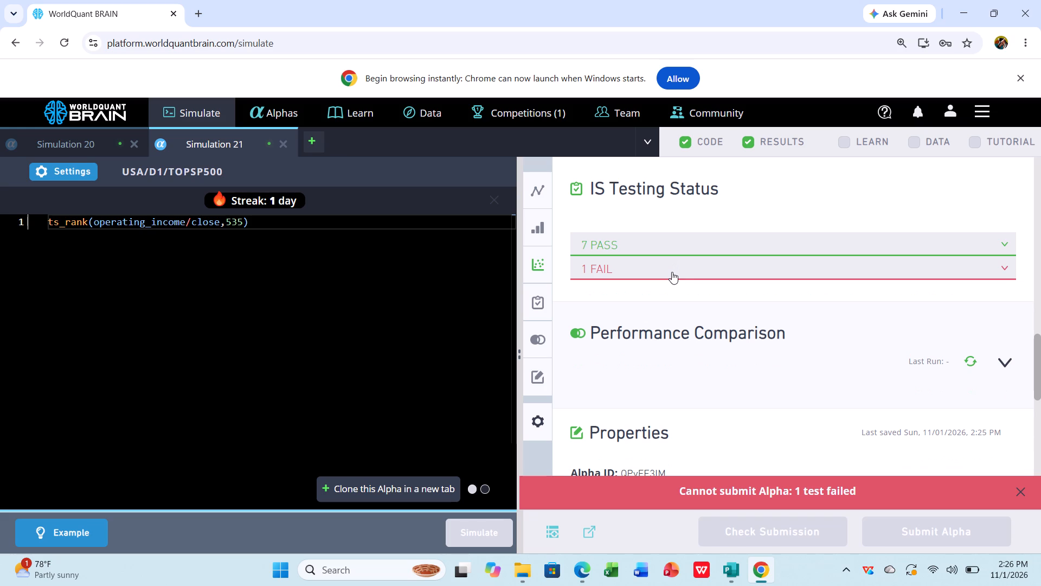
pyautogui.click(613, 265)
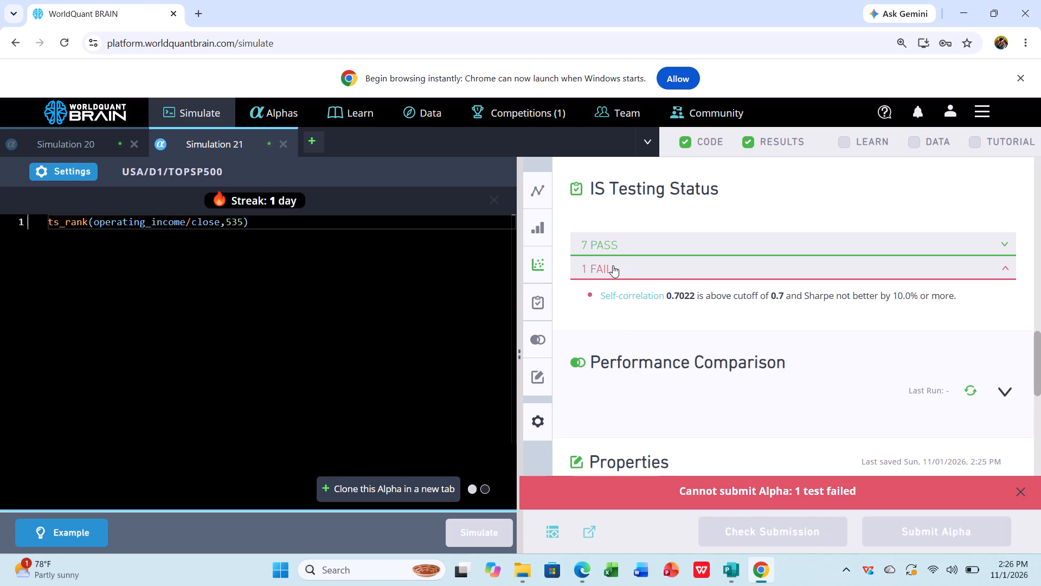
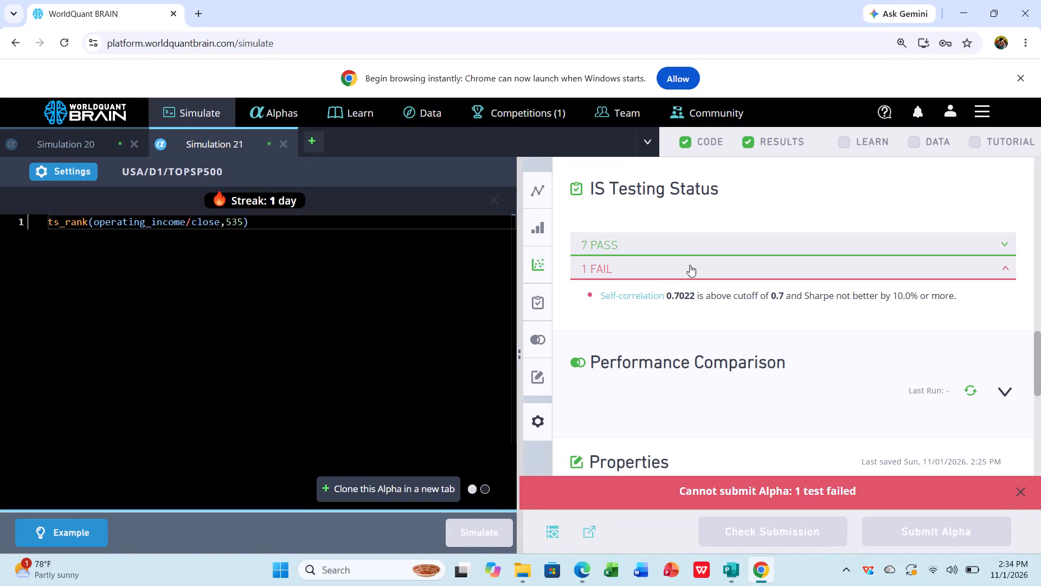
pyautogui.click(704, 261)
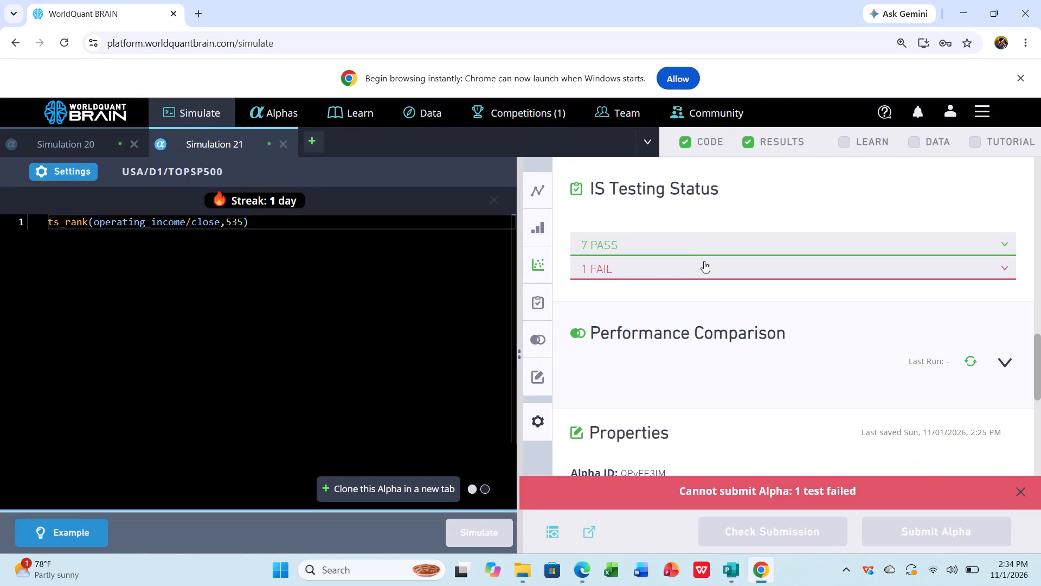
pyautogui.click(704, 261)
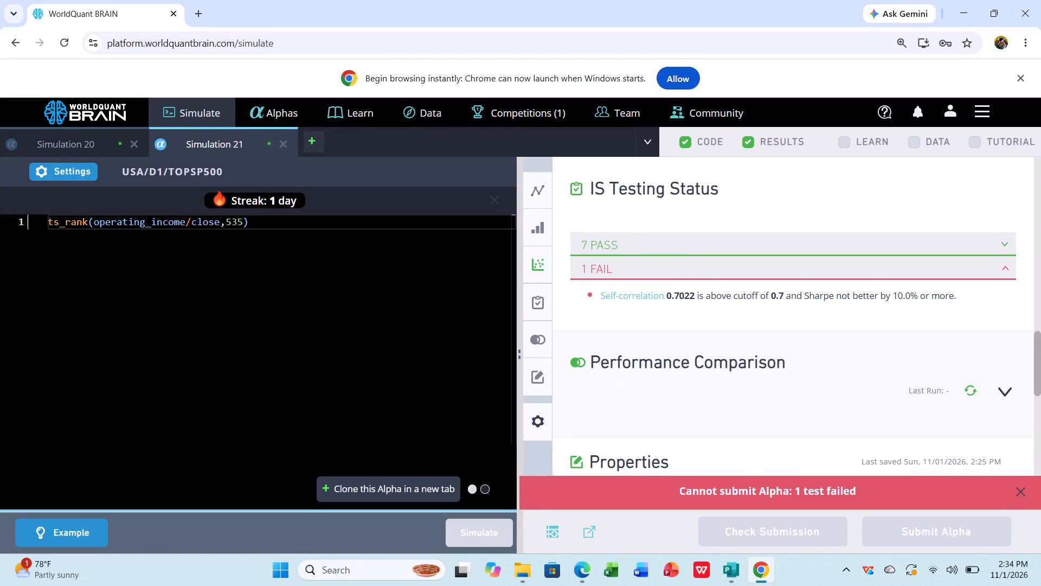
# Set the truncation to 0.05 in the Simulation 21 settings and rerun the 535-lookback close alpha simulation.
pyautogui.click(74, 170)
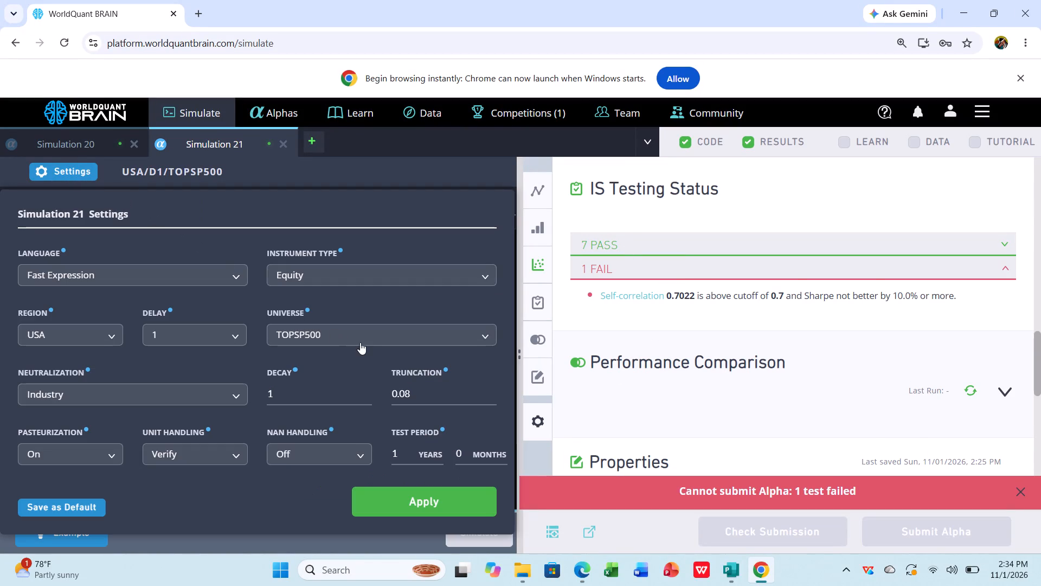
pyautogui.click(439, 402)
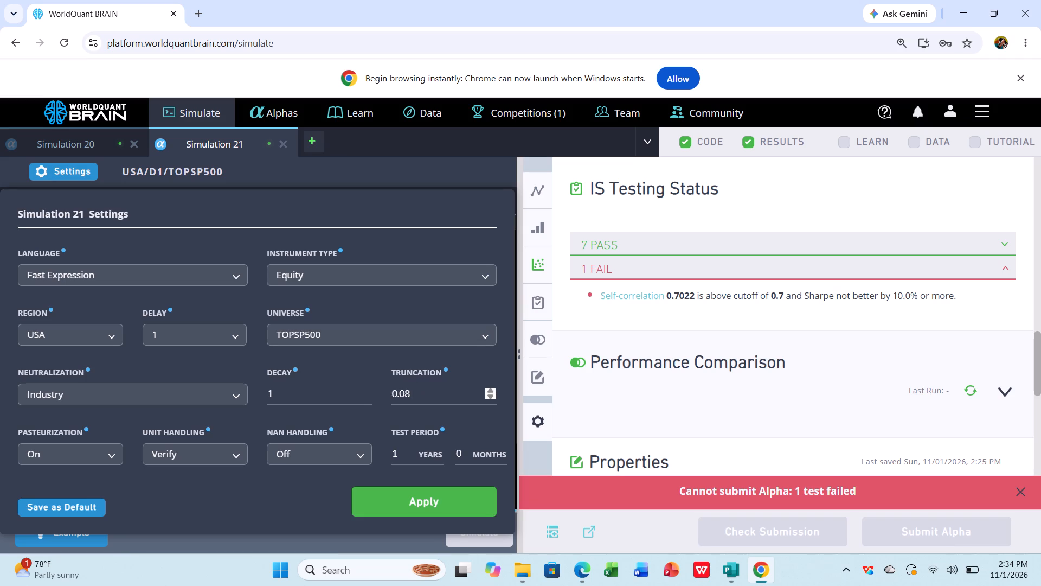
pyautogui.press('BackSpace')
pyautogui.press('5')
pyautogui.click(451, 496)
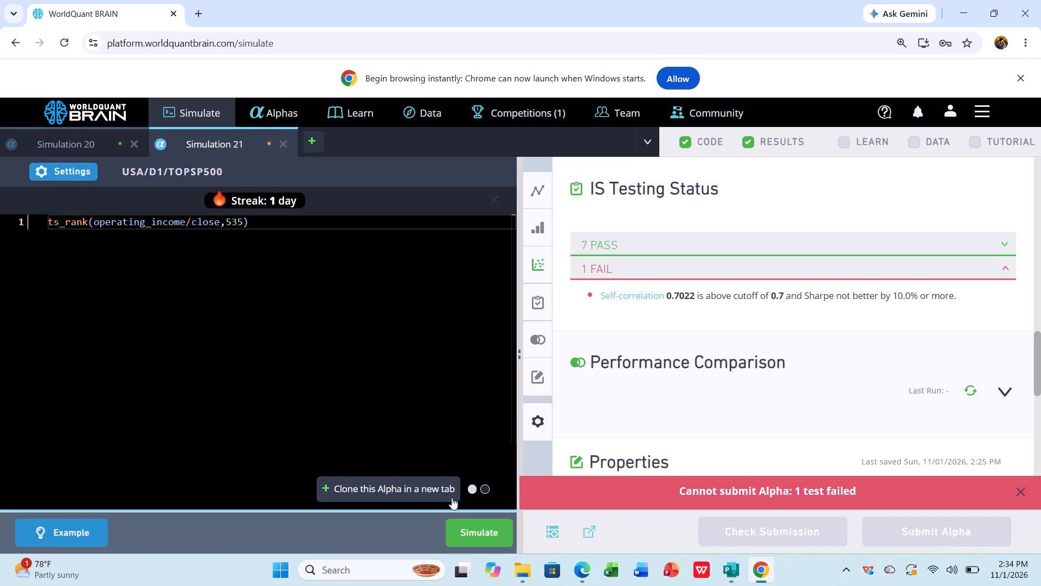
pyautogui.click(476, 528)
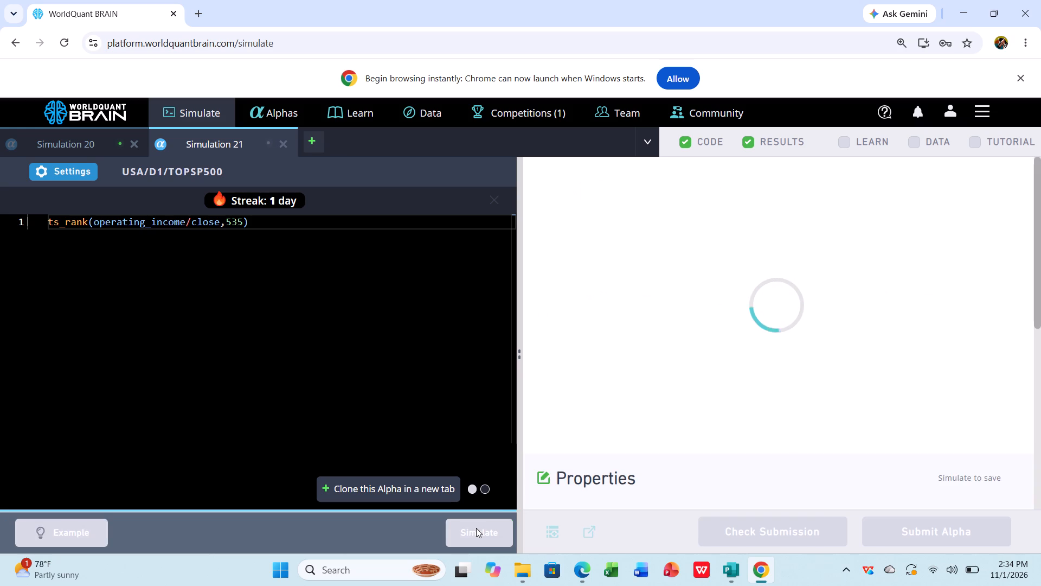
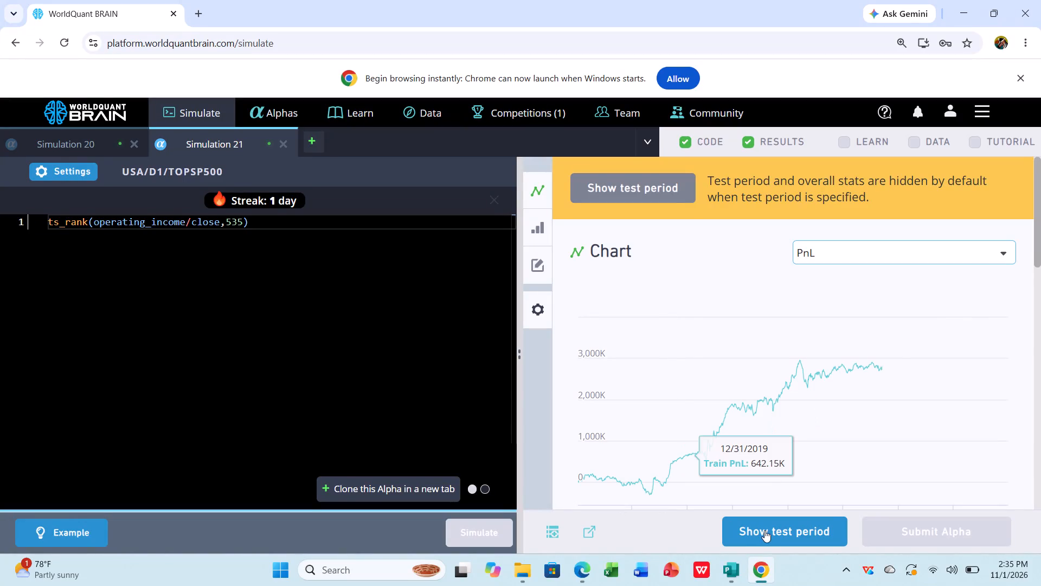
# Try to submit the 535-lookback close alpha with its test period shown, and expand the details in its IS Testing Status.
pyautogui.click(768, 528)
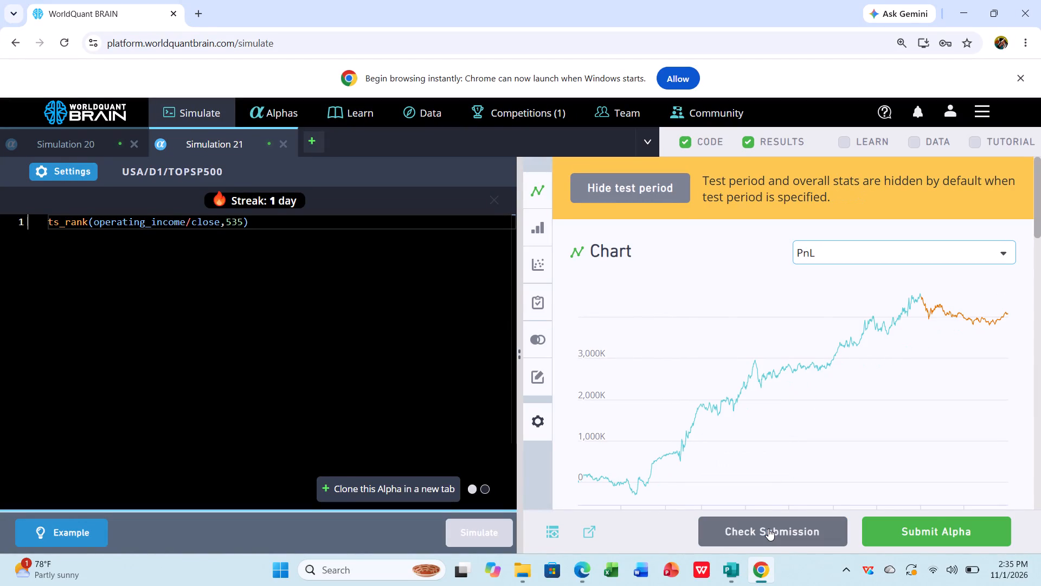
pyautogui.click(929, 522)
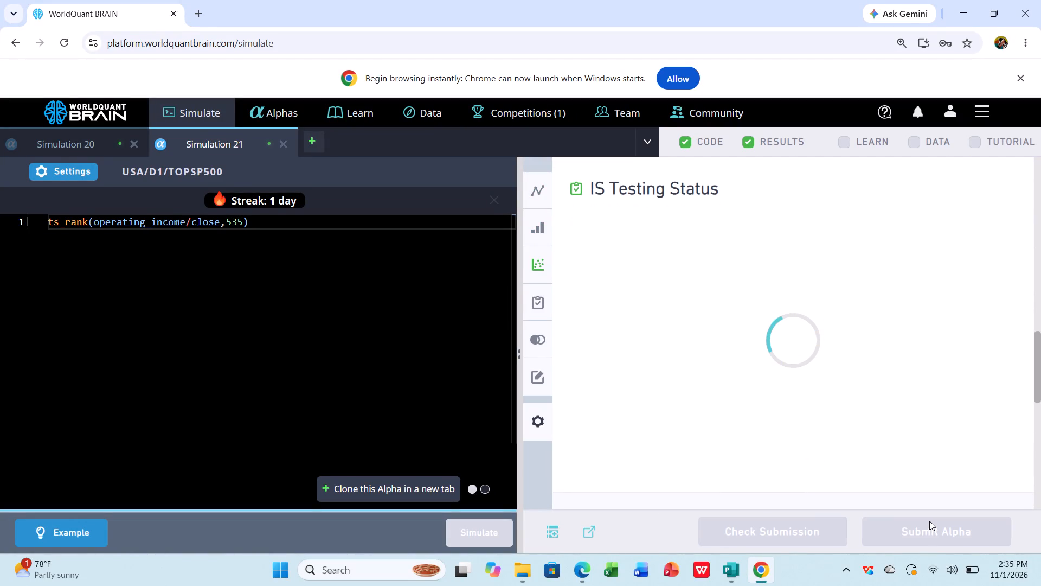
pyautogui.click(970, 271)
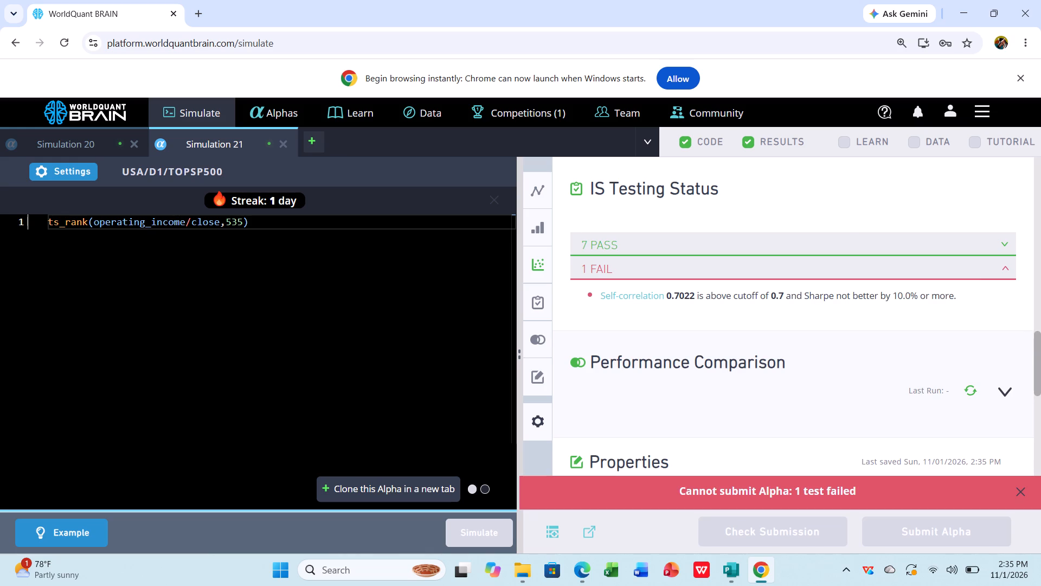
# Set the lookback in the Simulation 21 close expression to 536 and run the simulation with the settings as they are.
pyautogui.click(57, 167)
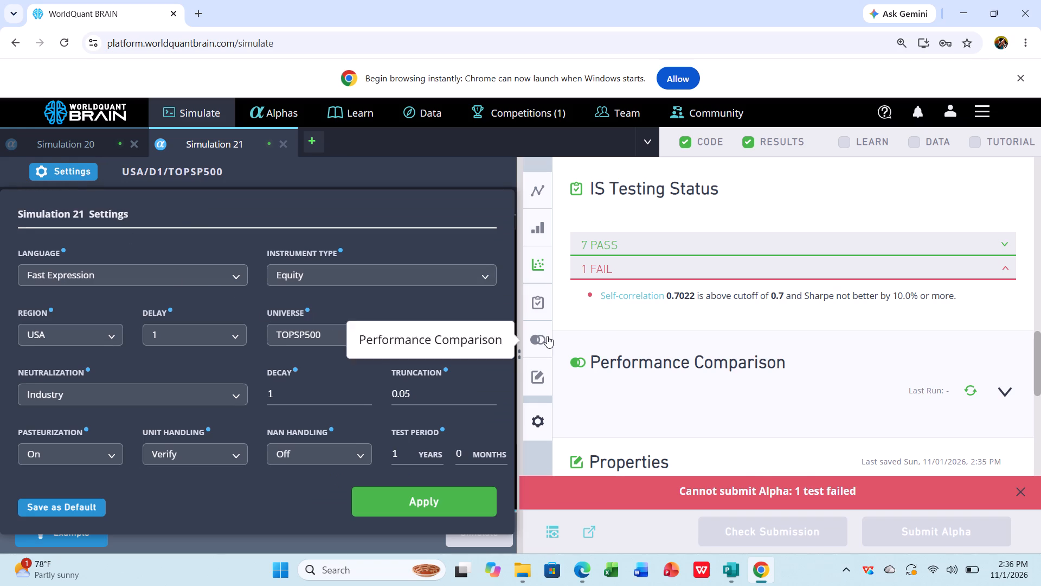
pyautogui.click(594, 329)
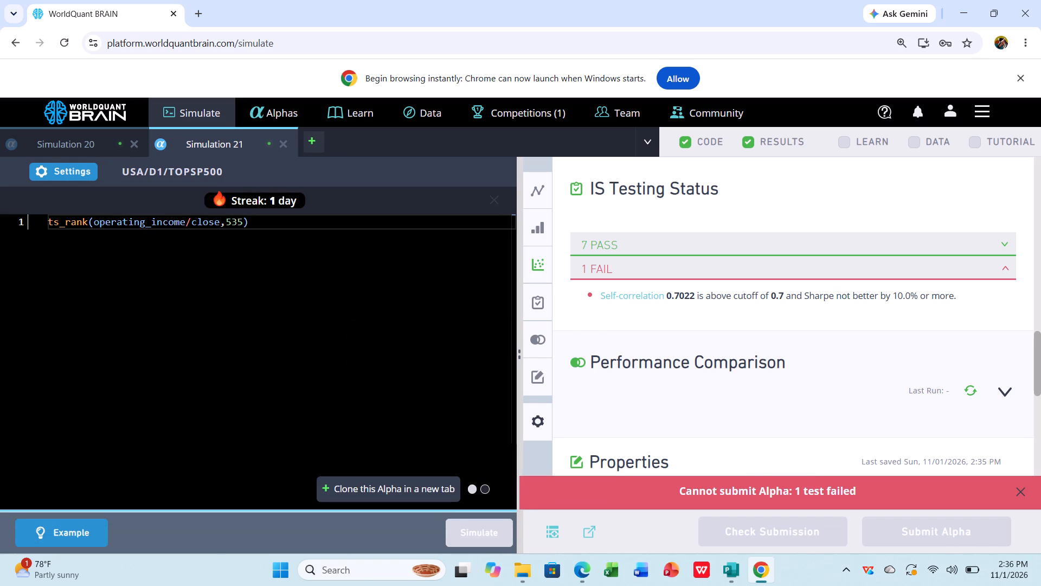
pyautogui.click(242, 222)
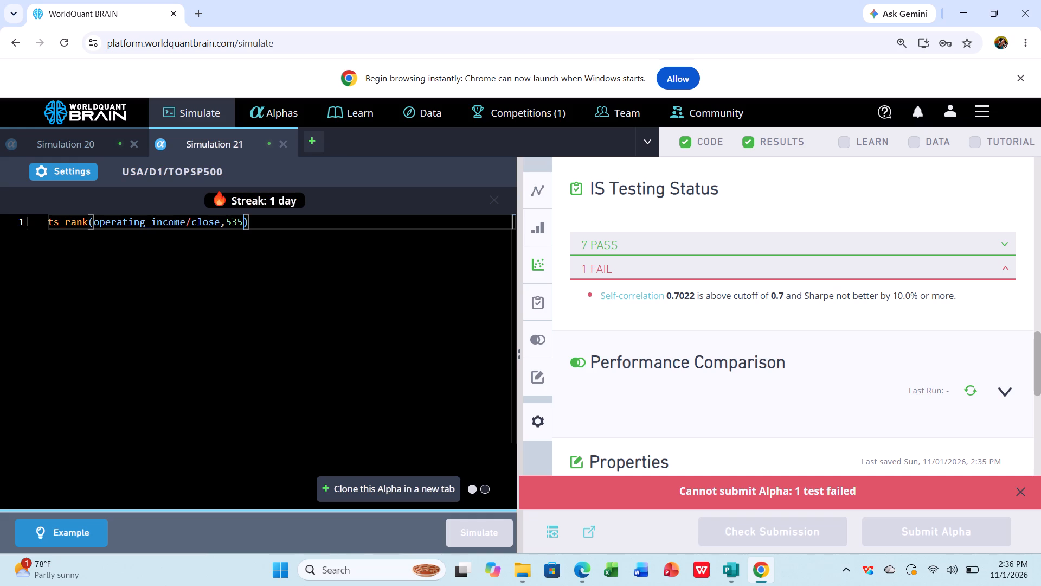
pyautogui.press('BackSpace')
pyautogui.press('6')
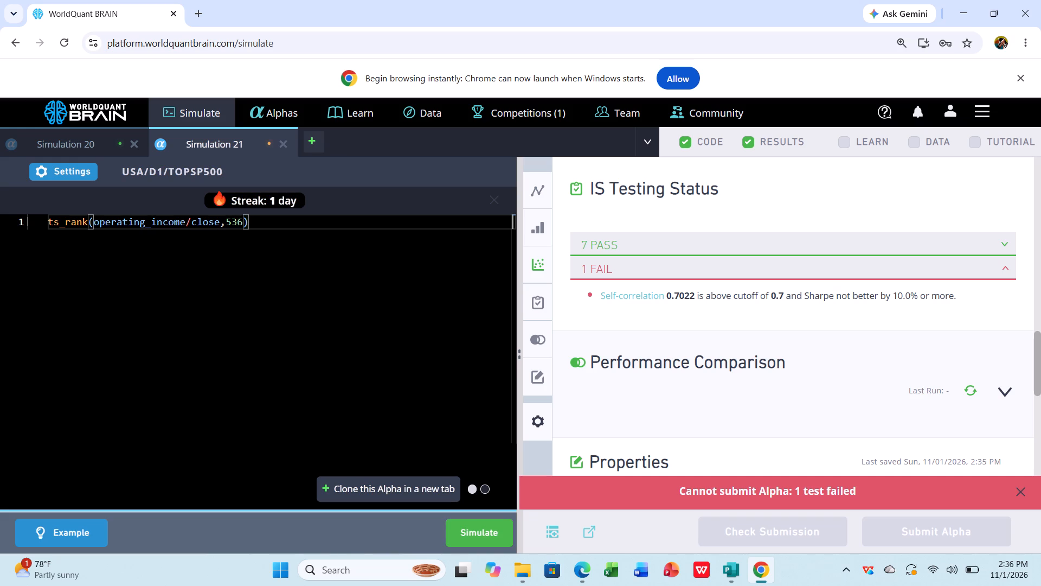
pyautogui.click(471, 524)
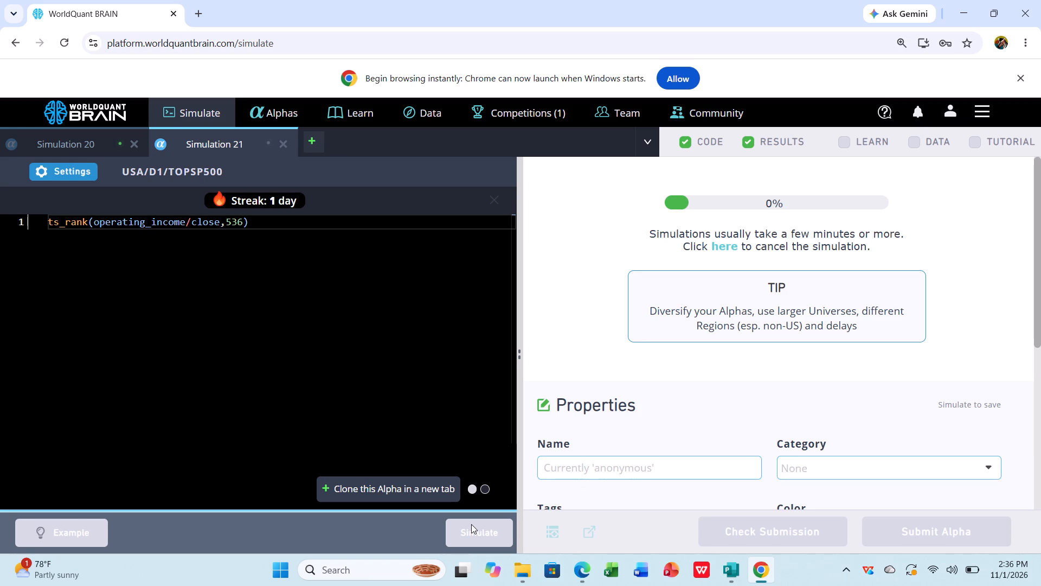
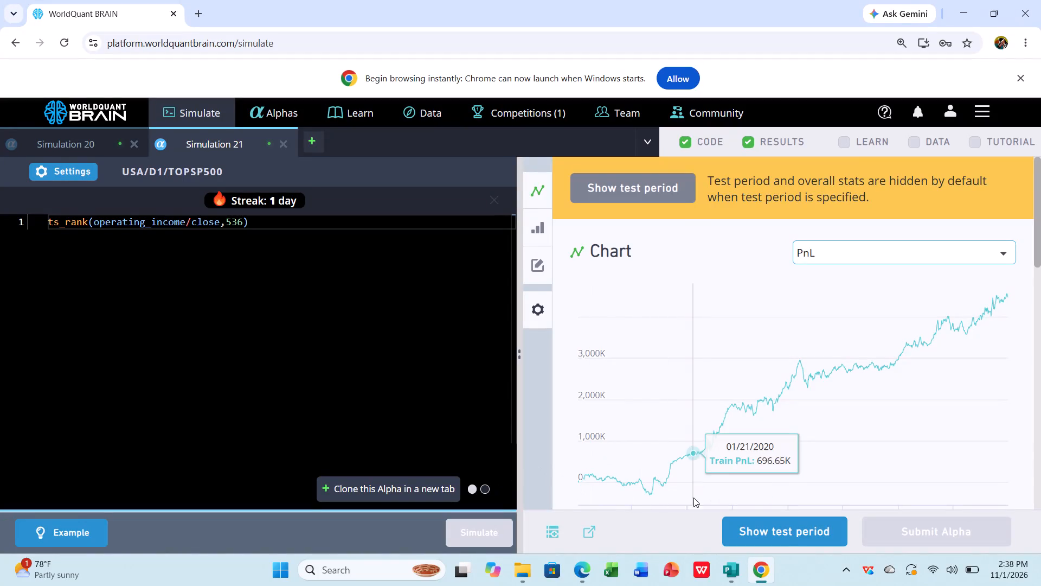
# Try to submit the 536-lookback close alpha with its test period shown, and check the failed-test details in its IS Testing Status.
pyautogui.click(741, 528)
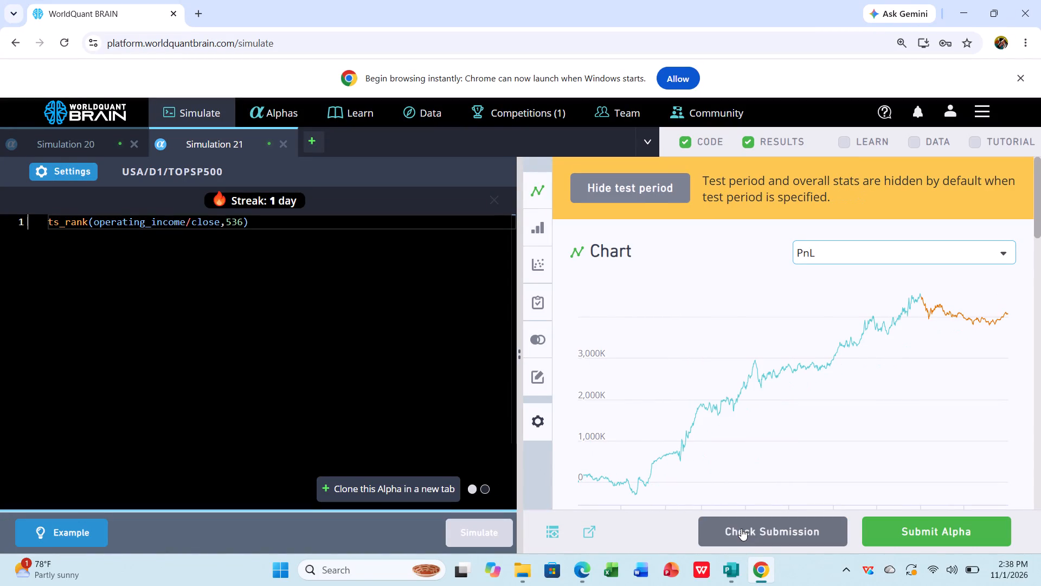
pyautogui.click(902, 525)
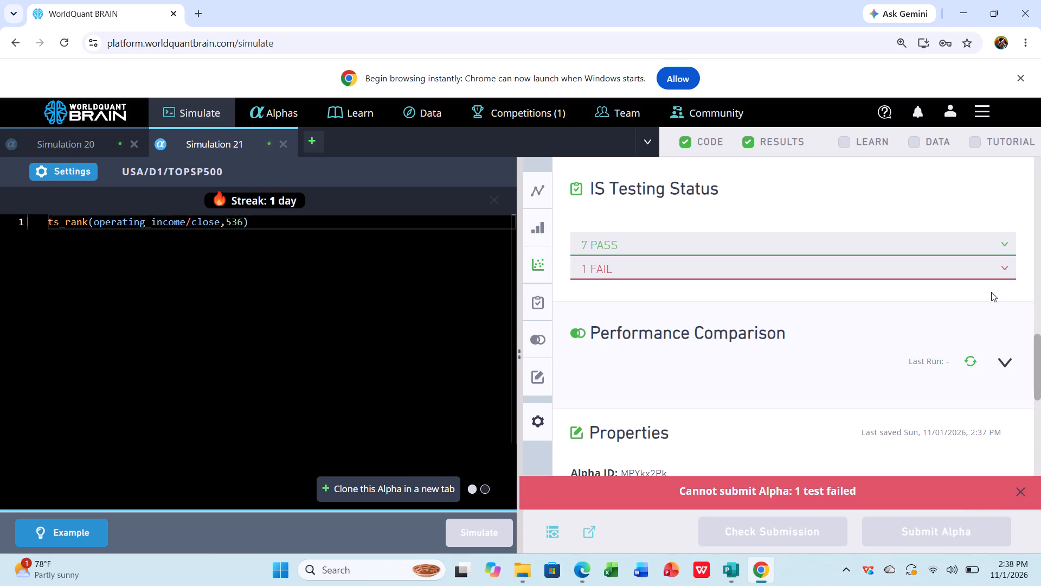
pyautogui.click(999, 262)
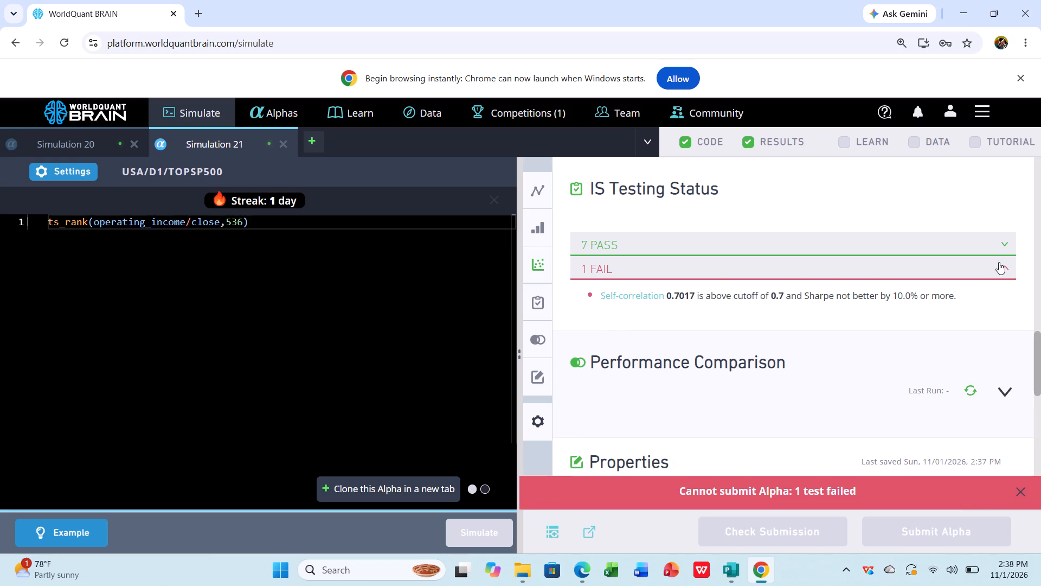
pyautogui.click(999, 262)
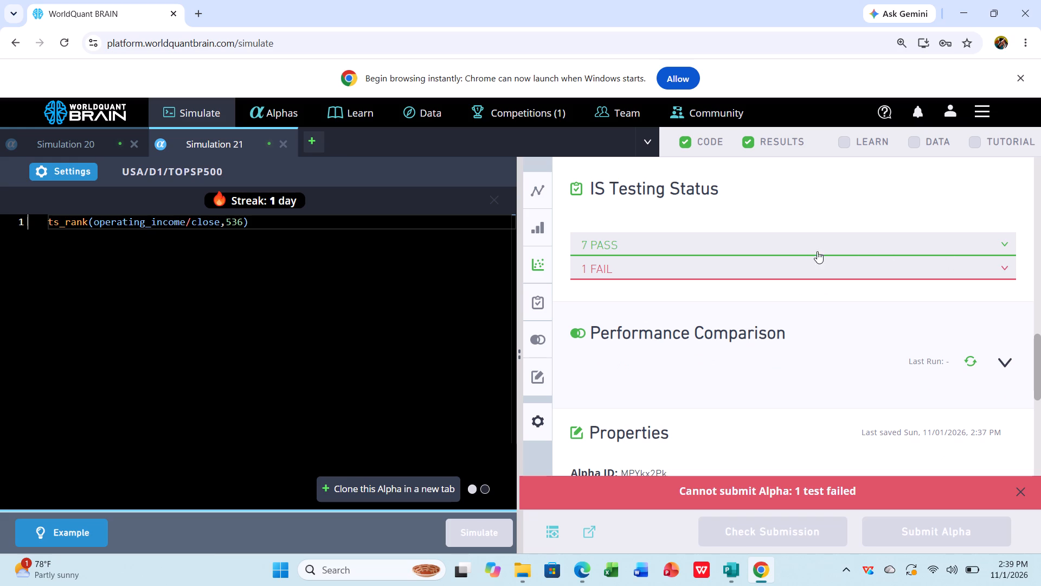
# Set the lookback in the Simulation 21 close expression to 538 and run the simulation.
pyautogui.click(241, 222)
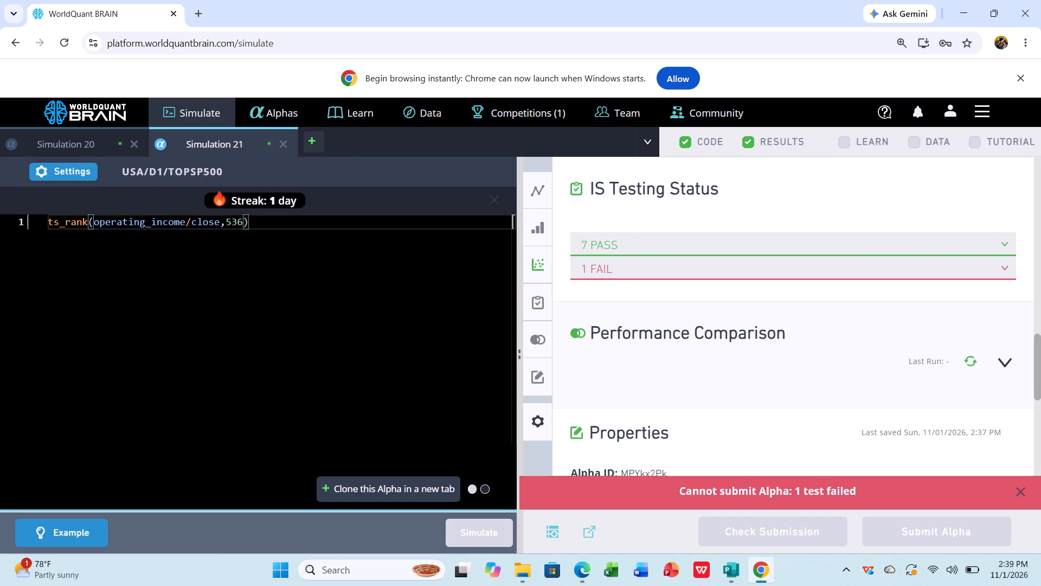
pyautogui.press('BackSpace')
pyautogui.press('8')
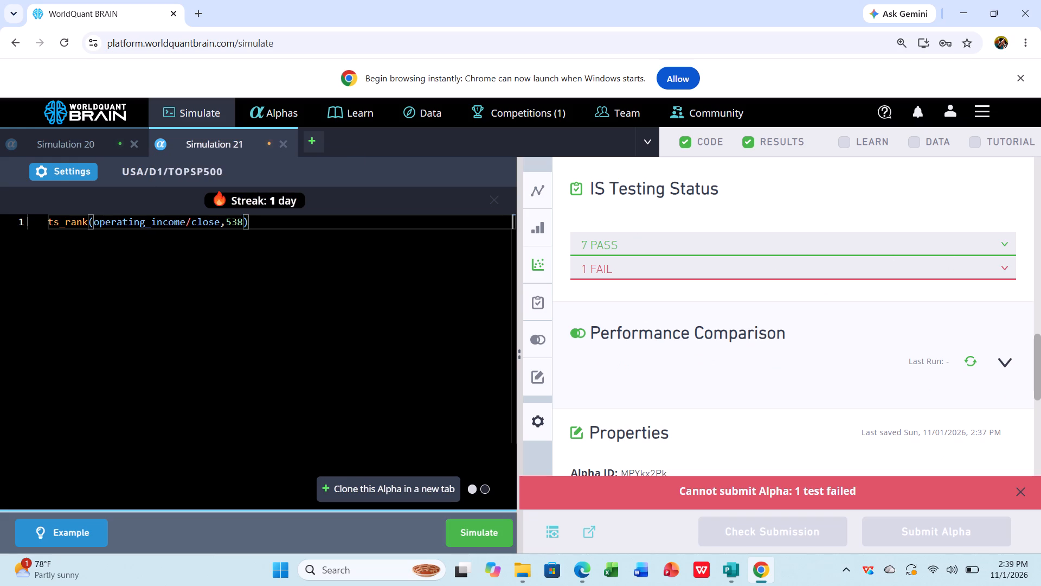
pyautogui.click(468, 530)
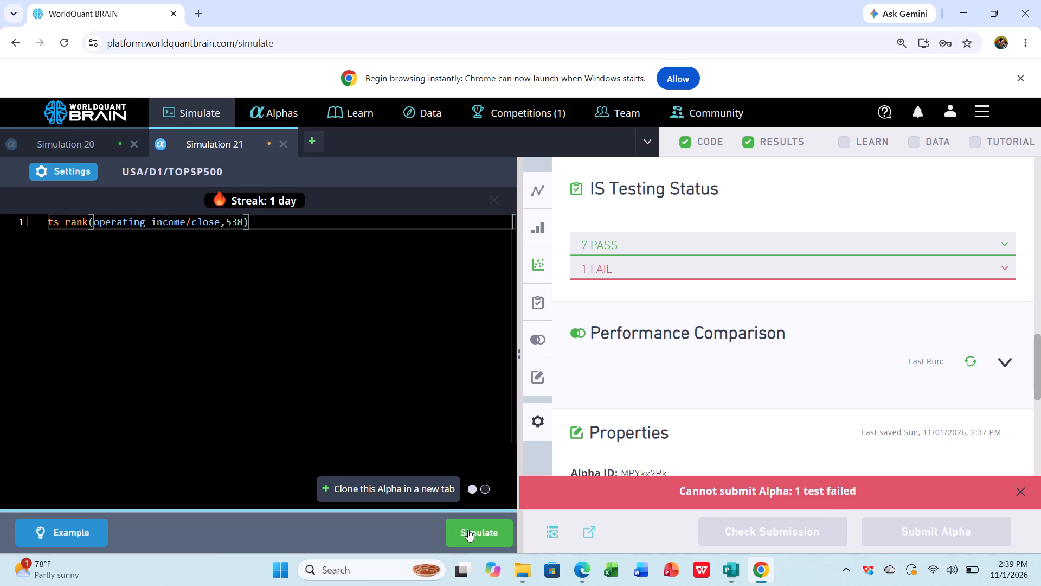
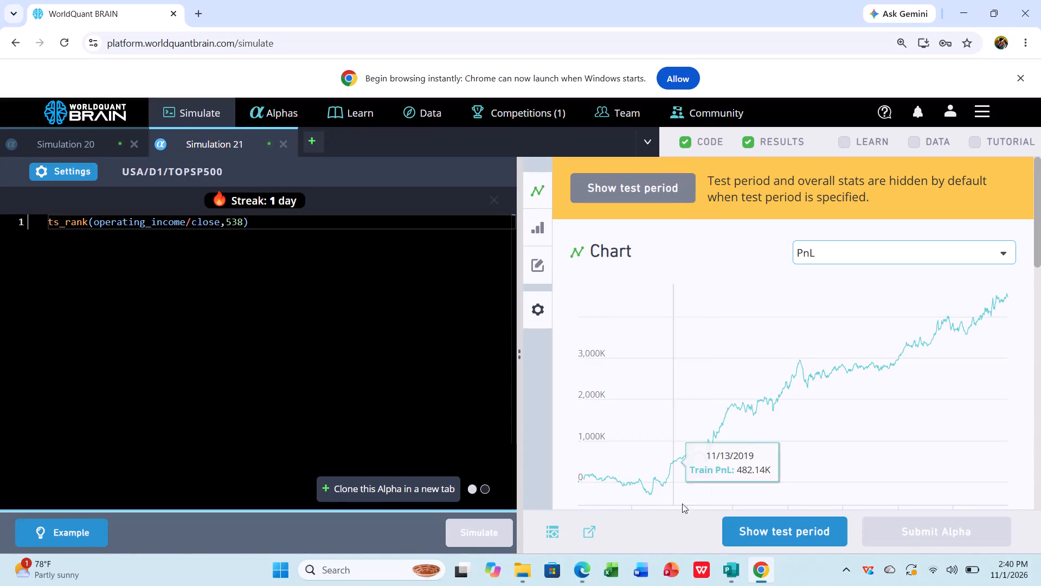
# Show the 538-lookback alpha's test period, view its IS-period summary, and check the failed-test details in IS Testing Status.
pyautogui.click(744, 527)
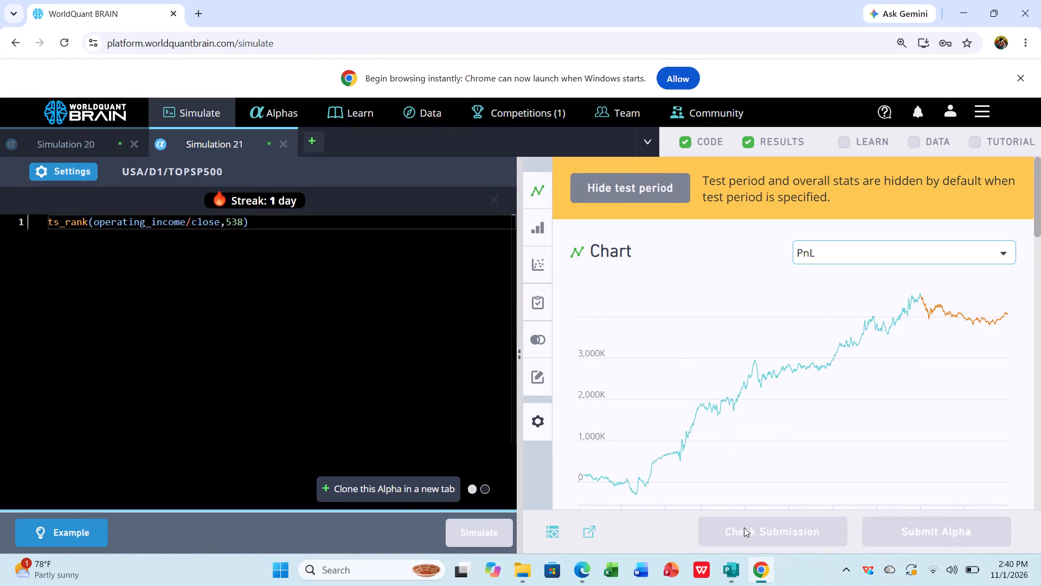
pyautogui.scroll(-2, 804, 448)
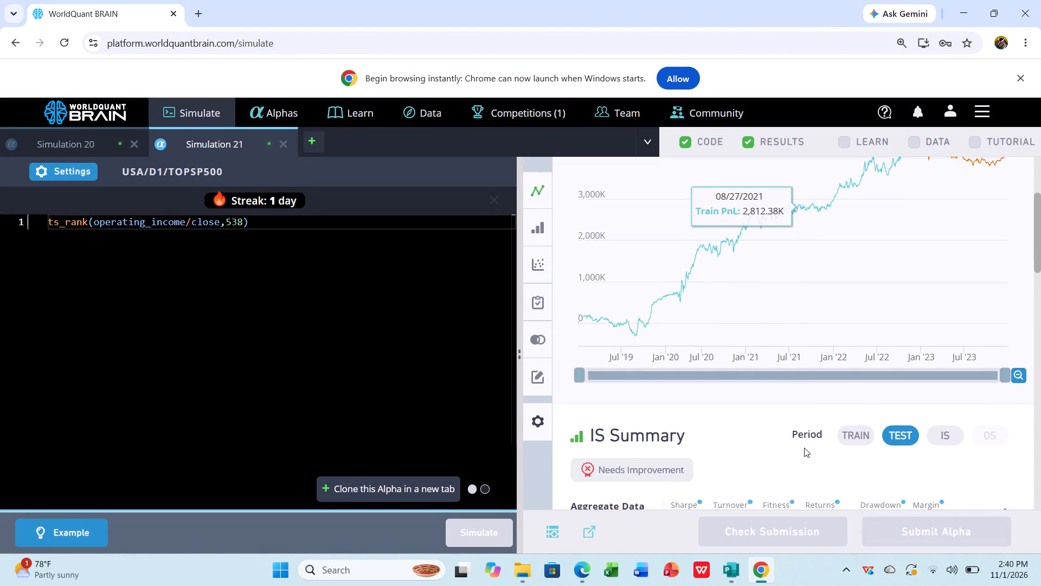
pyautogui.scroll(-1, 804, 448)
pyautogui.doubleClick(944, 386)
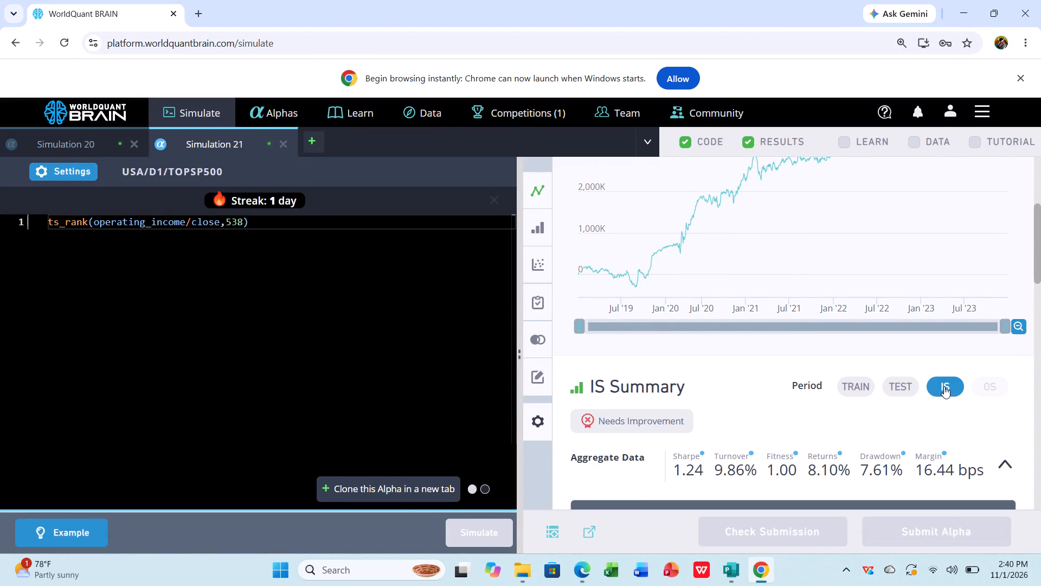
pyautogui.scroll(-3, 944, 386)
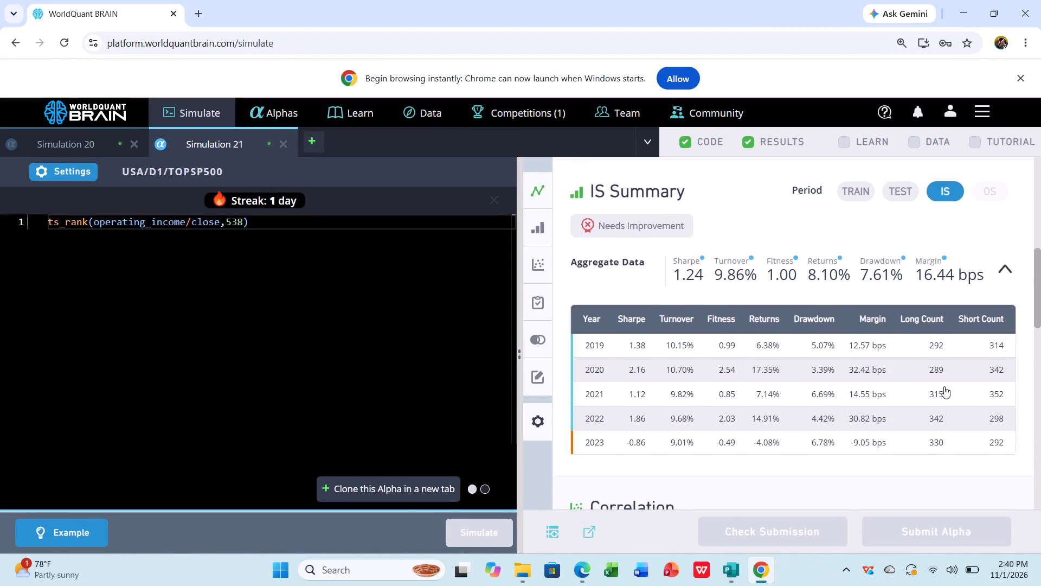
pyautogui.scroll(-3, 944, 386)
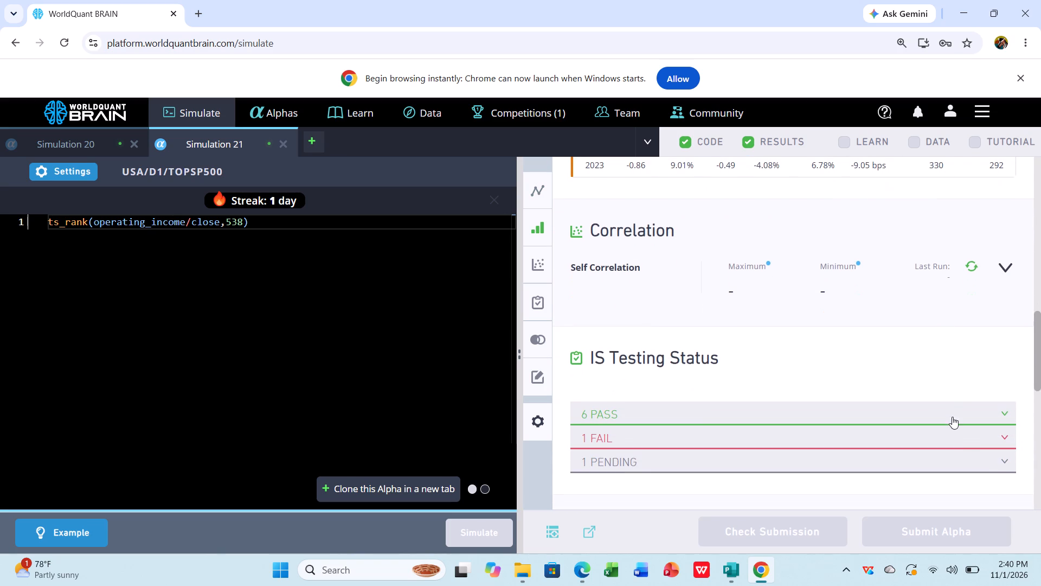
pyautogui.click(959, 436)
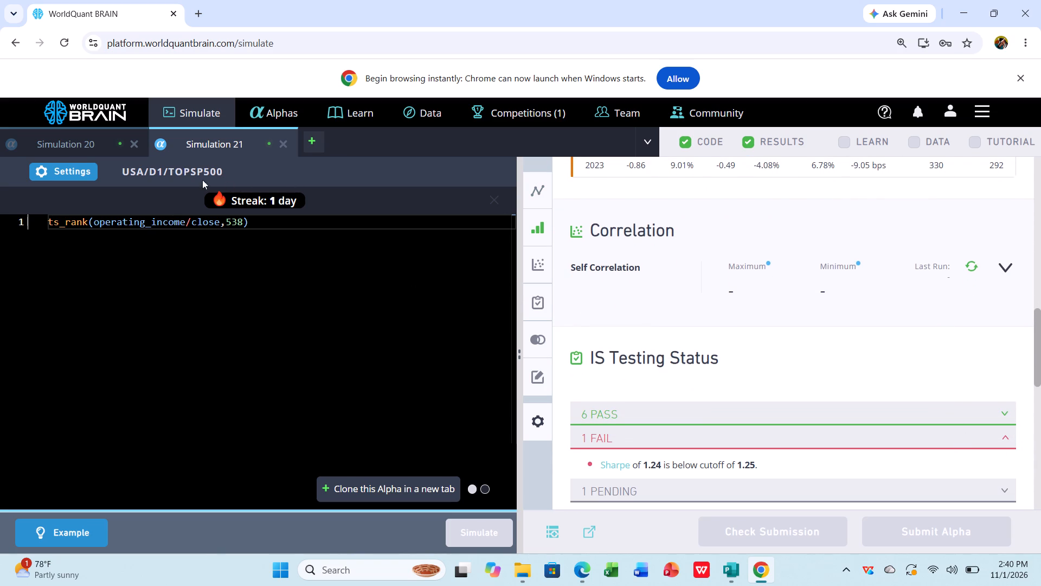
# Set the lookback in the Simulation 21 close expression to 537 and run the simulation.
pyautogui.click(242, 222)
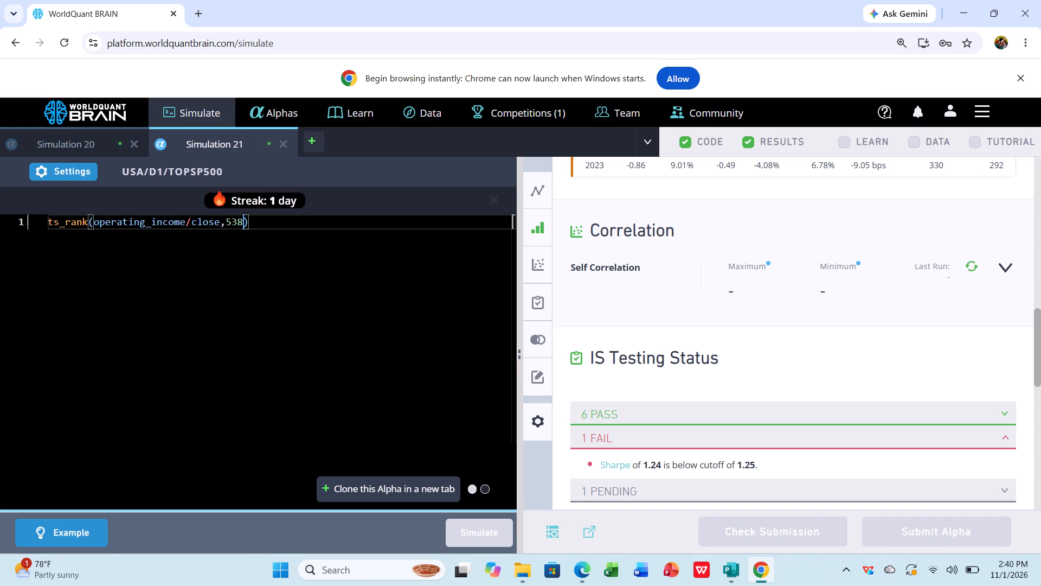
pyautogui.press('BackSpace')
pyautogui.press('7')
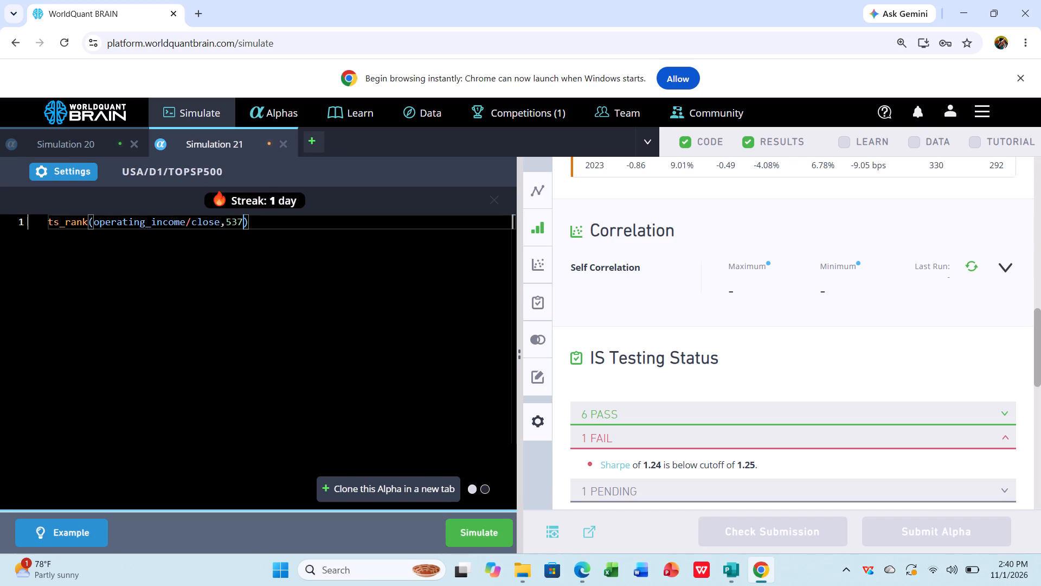
pyautogui.click(486, 532)
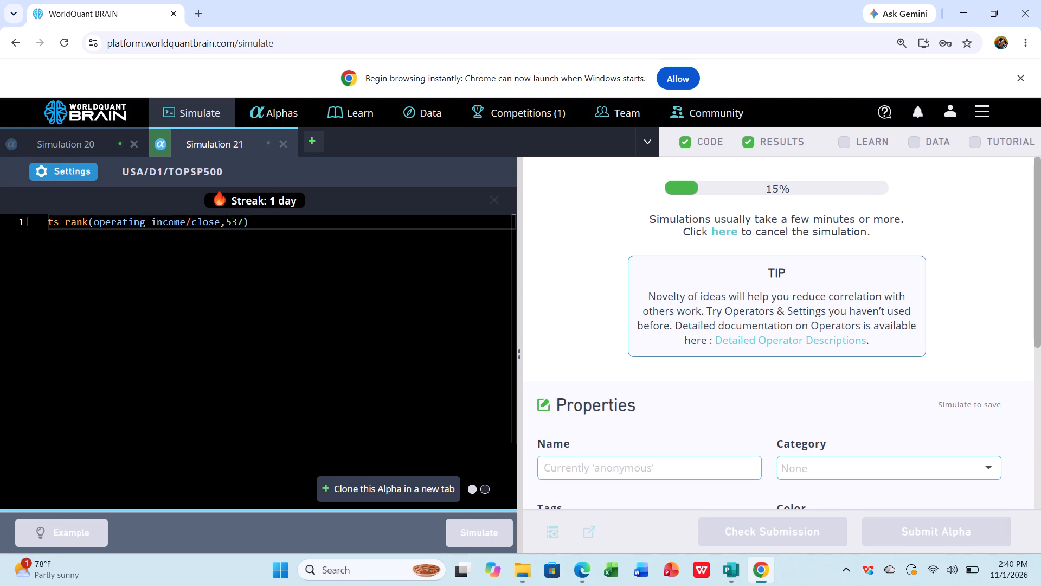
# Close the Simulation 20 workspace, keeping Simulation 21 open.
pyautogui.click(136, 146)
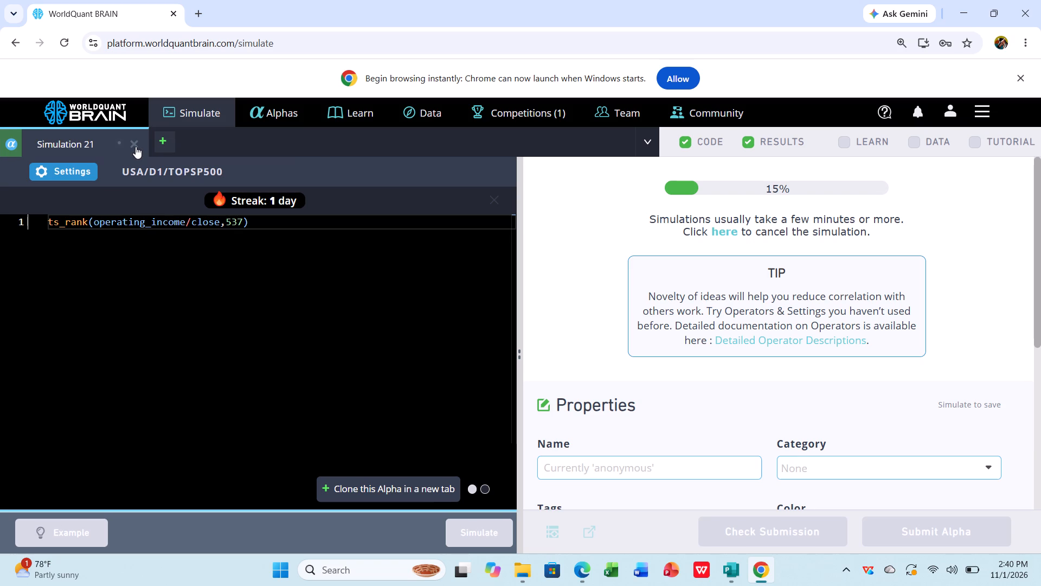
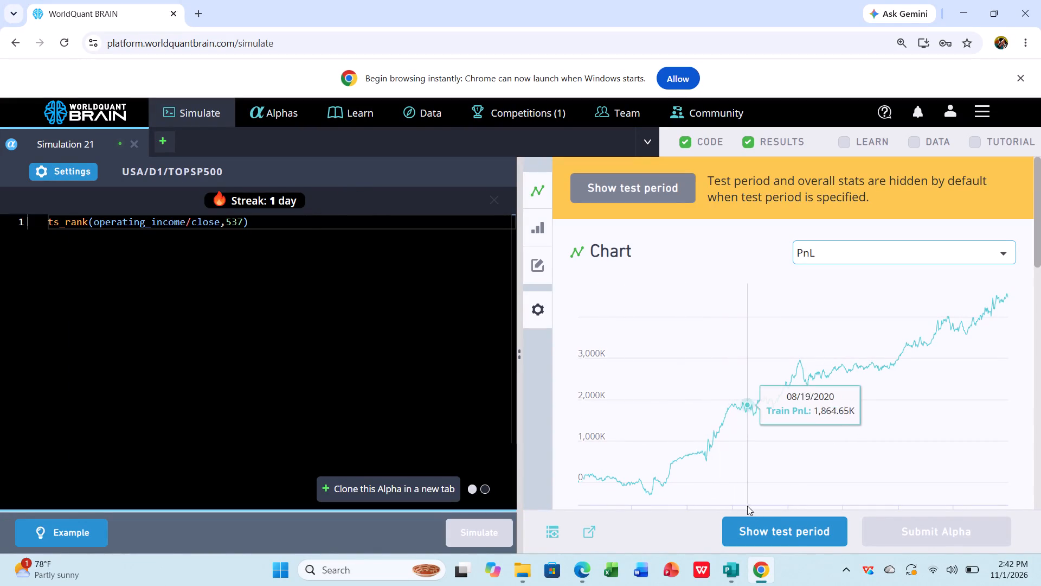
# Try to submit the 537-lookback alpha with its test period shown, and check the failed-test details in IS Testing Status.
pyautogui.click(763, 523)
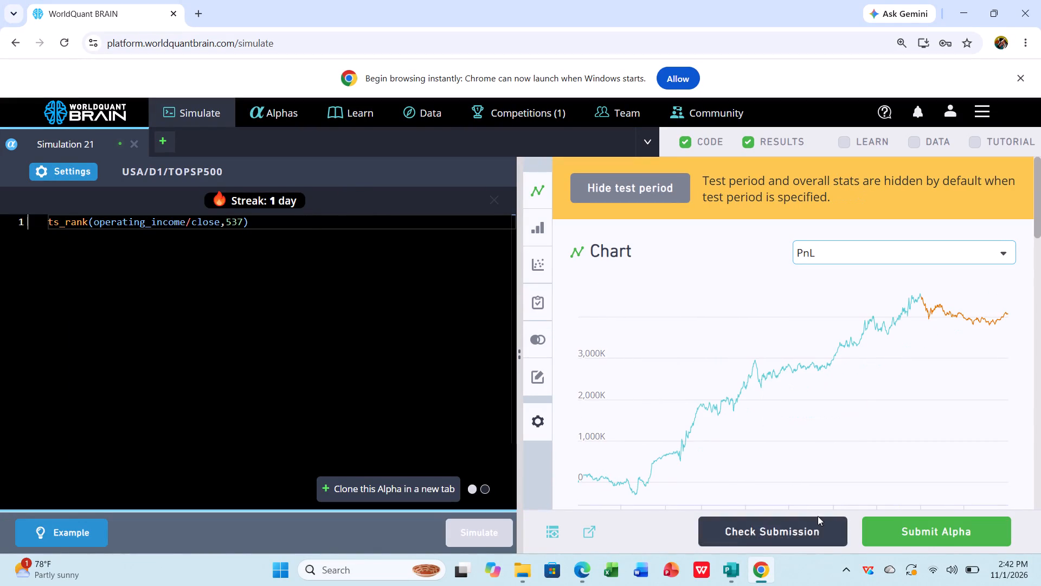
pyautogui.click(914, 530)
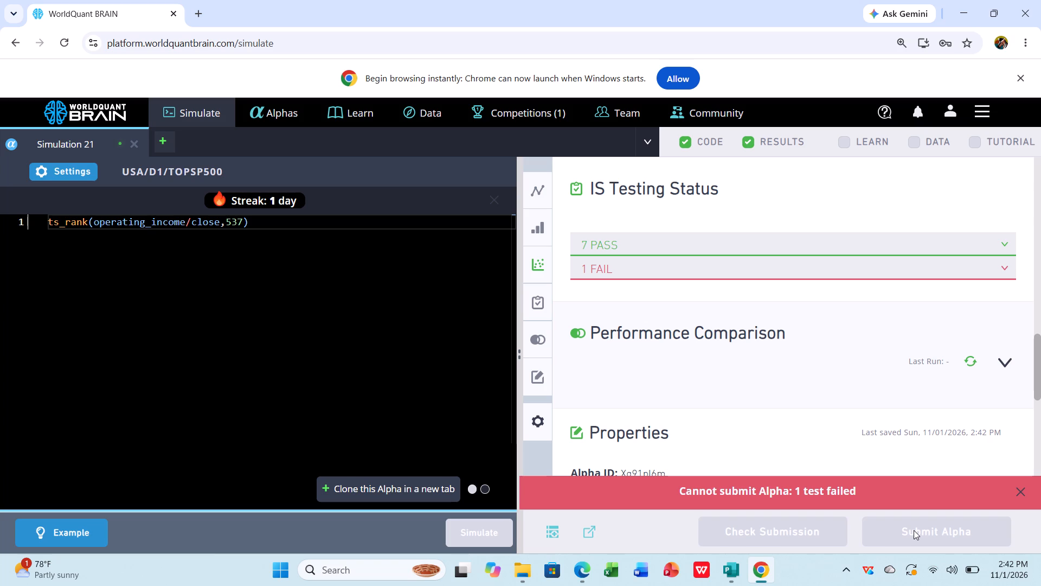
pyautogui.click(991, 263)
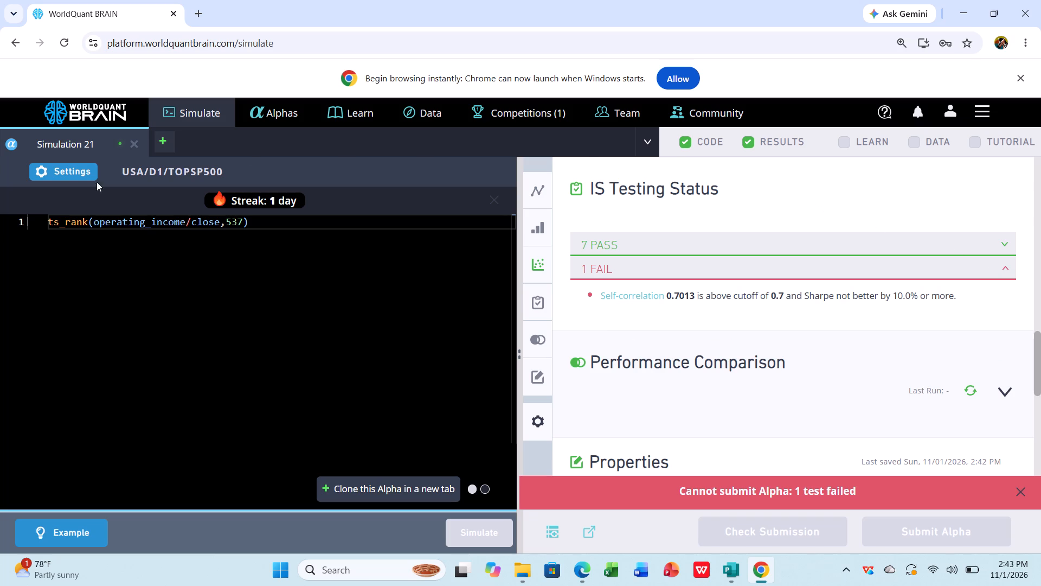
# Set Simulation 21's test period to 0 years in its settings, apply the change, and rerun the simulation.
pyautogui.click(66, 169)
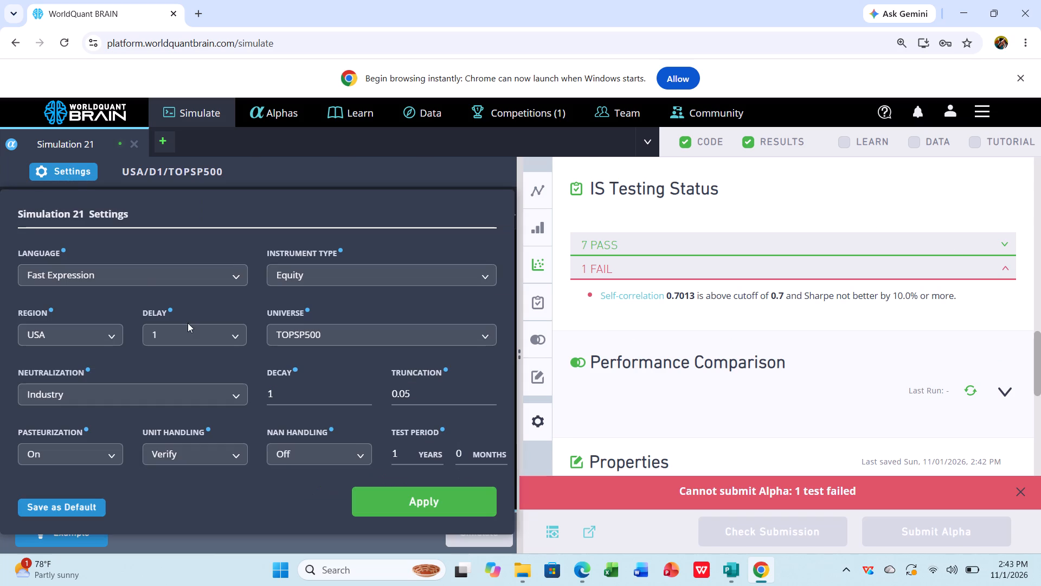
pyautogui.click(406, 455)
pyautogui.press('BackSpace')
pyautogui.press('0')
pyautogui.click(434, 506)
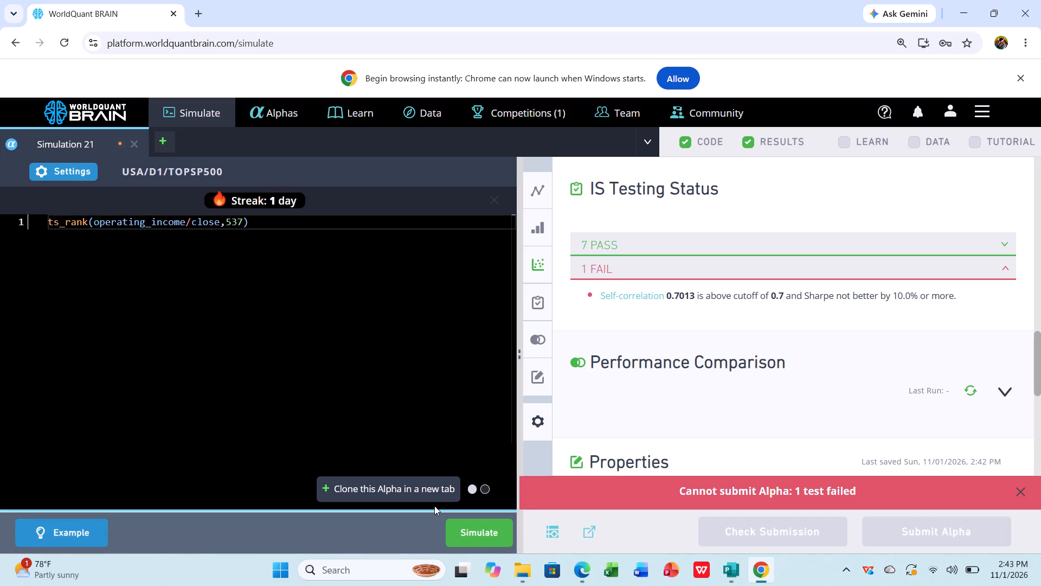
pyautogui.click(485, 537)
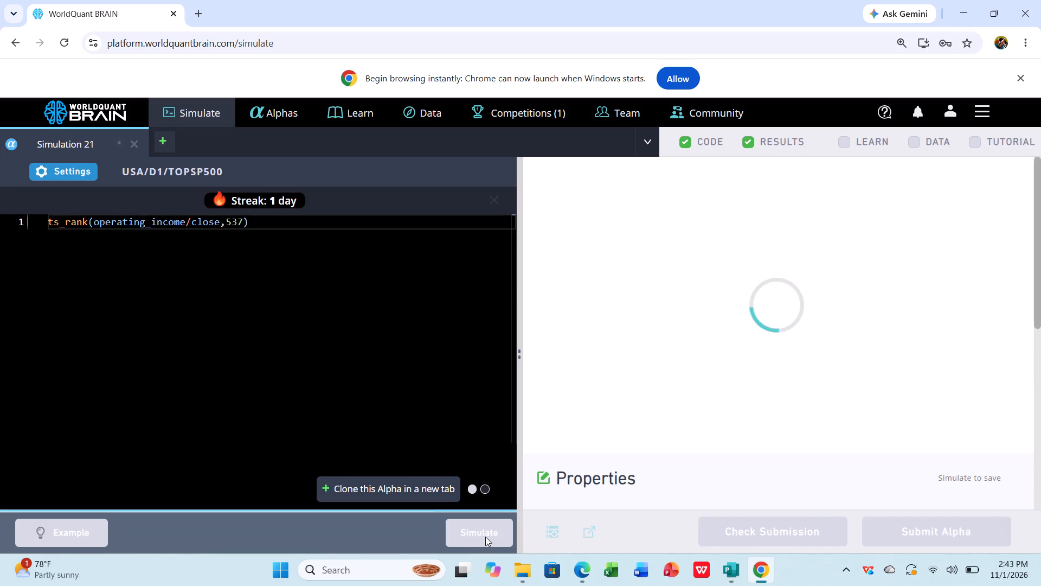
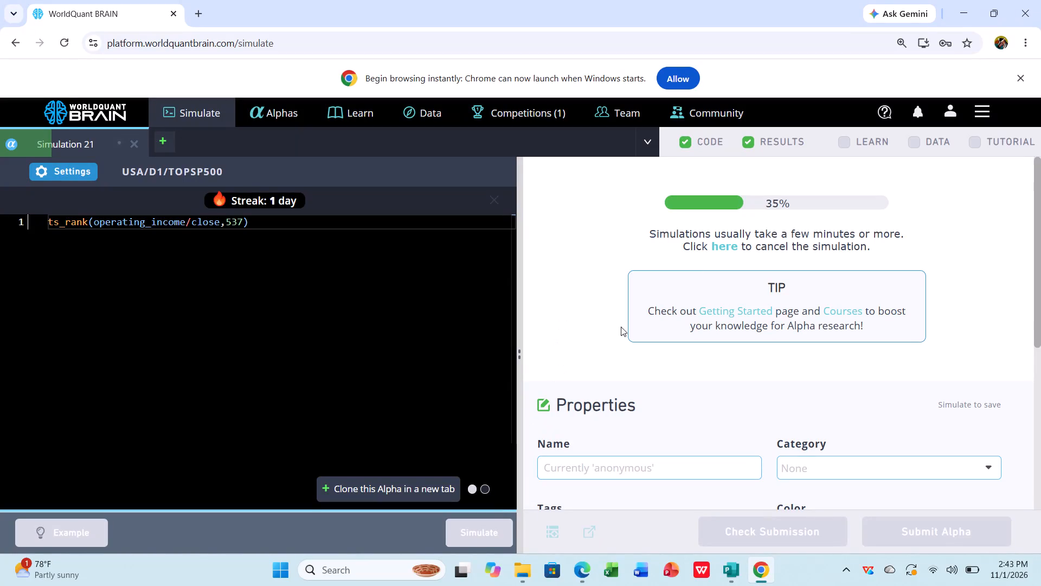
# Minimize the browser window while the simulation runs and launch Kuro from the desktop.
pyautogui.click(959, 14)
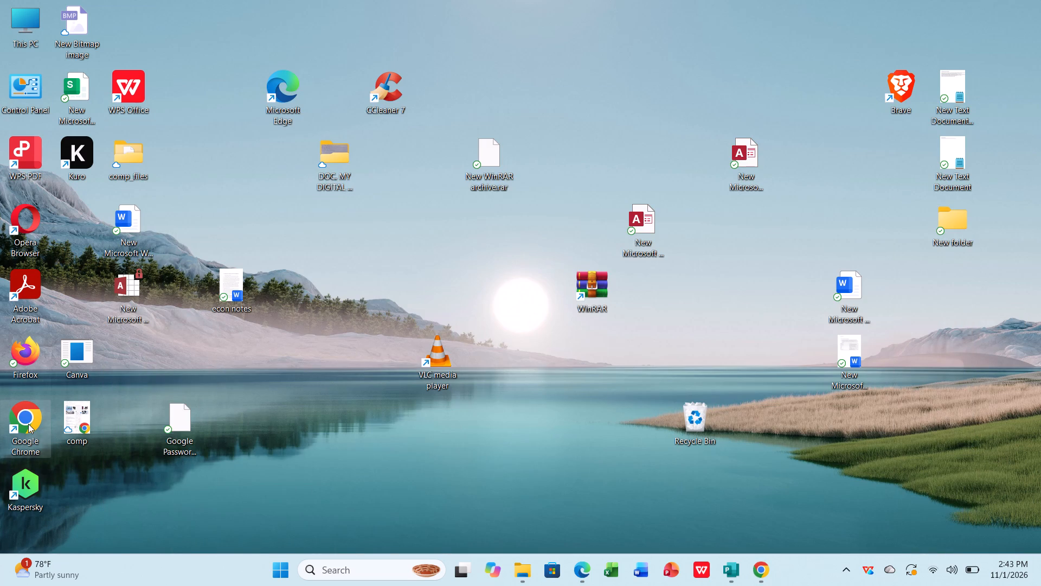
pyautogui.doubleClick(75, 152)
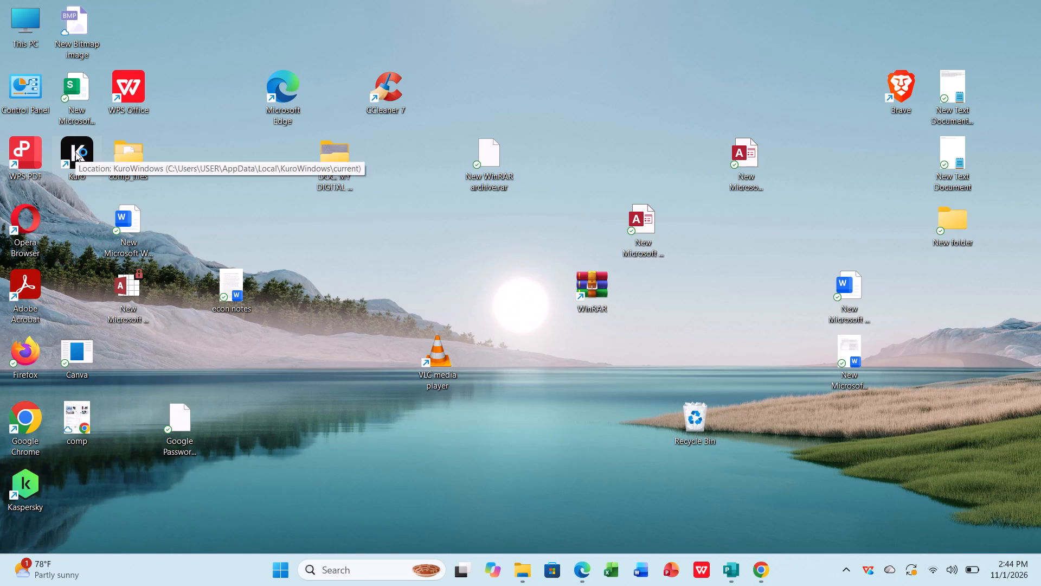
pyautogui.doubleClick(75, 152)
pyautogui.tripleClick(75, 152)
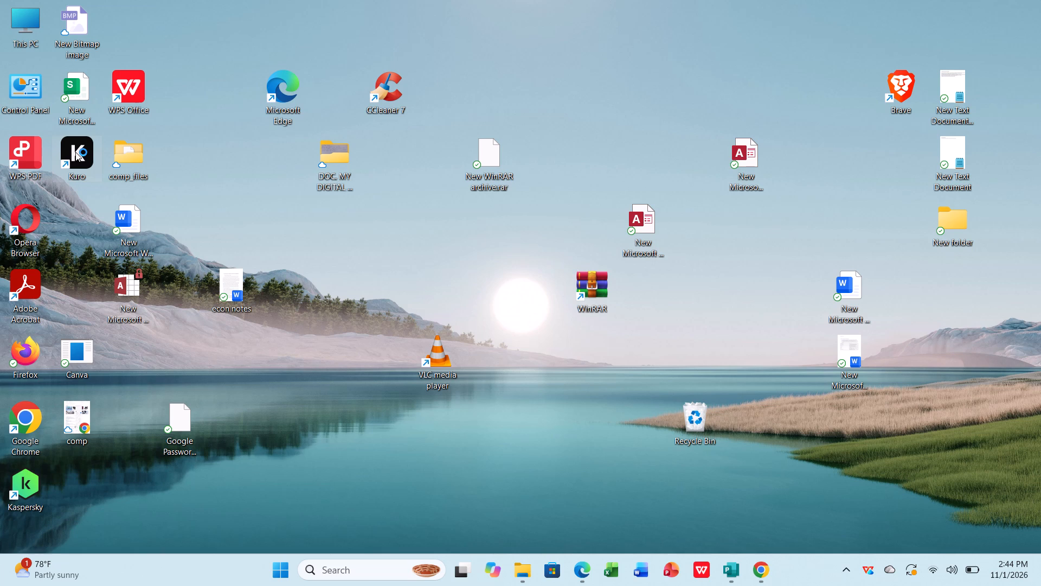
pyautogui.tripleClick(75, 152)
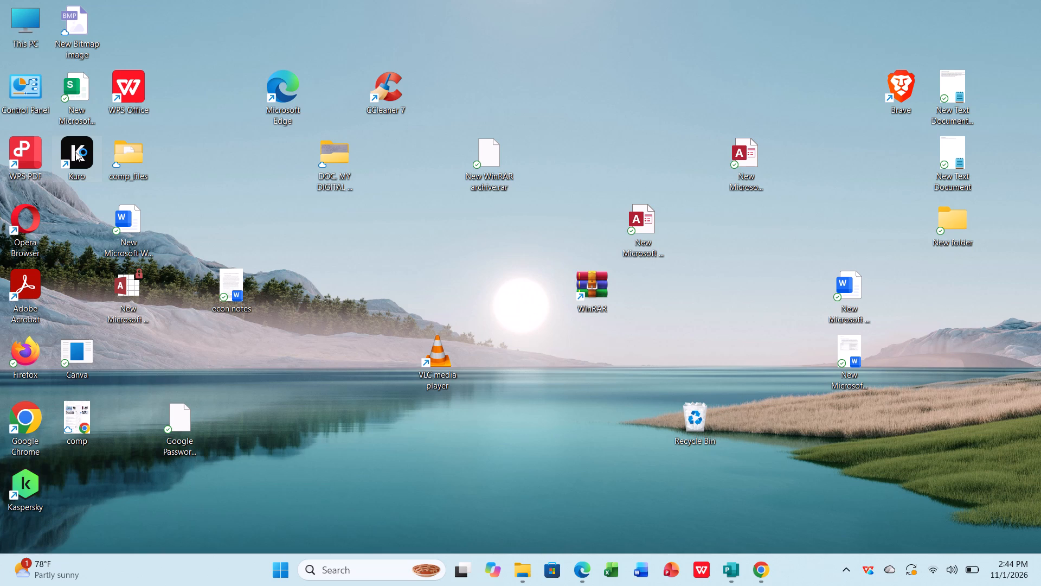
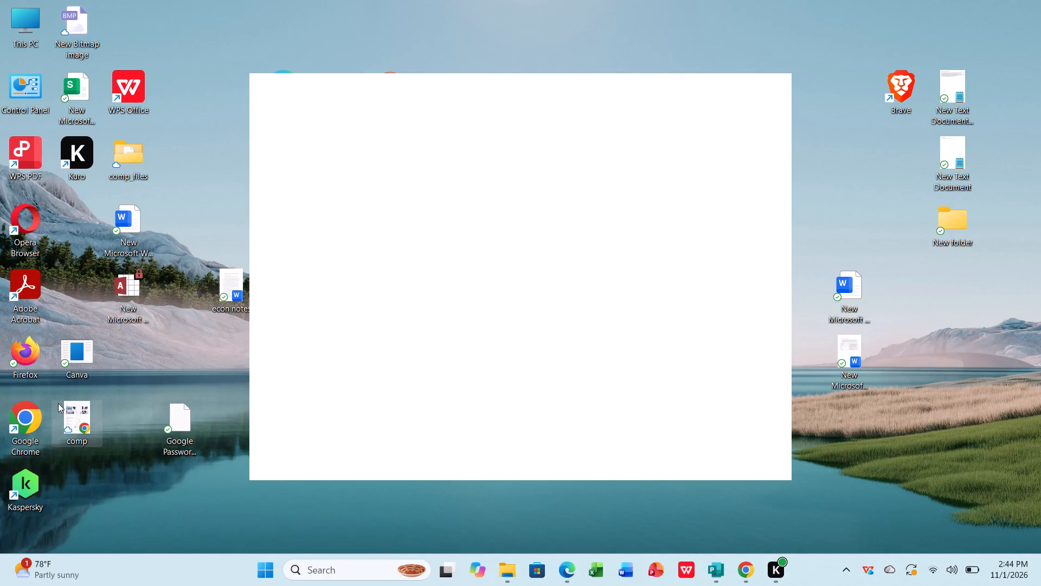
# Open Google Chrome, return to the open WorldQuant BRAIN simulation and dismiss the streak pop-up.
pyautogui.click(7, 422)
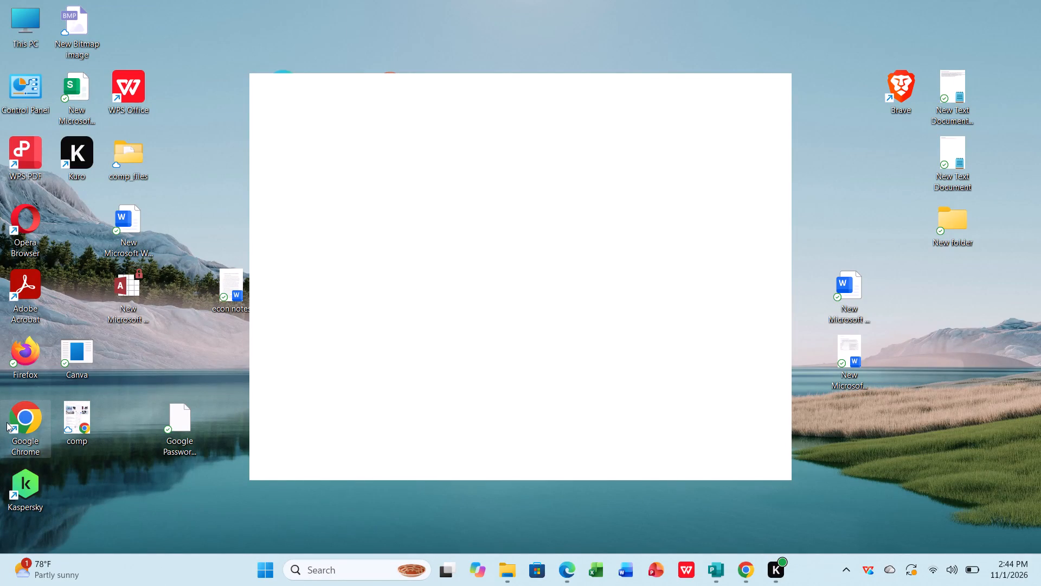
pyautogui.doubleClick(7, 422)
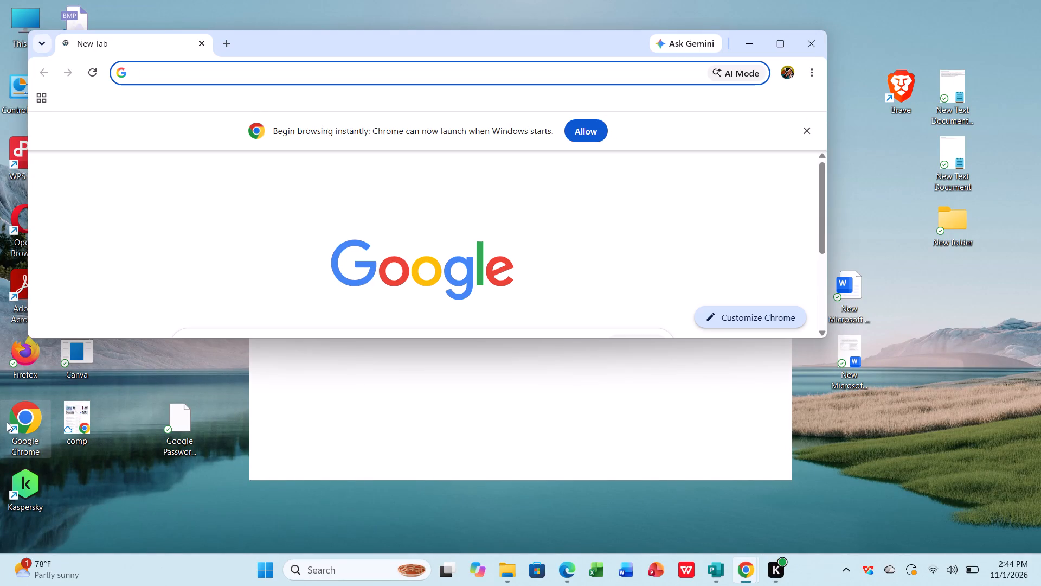
pyautogui.click(38, 43)
pyautogui.click(98, 133)
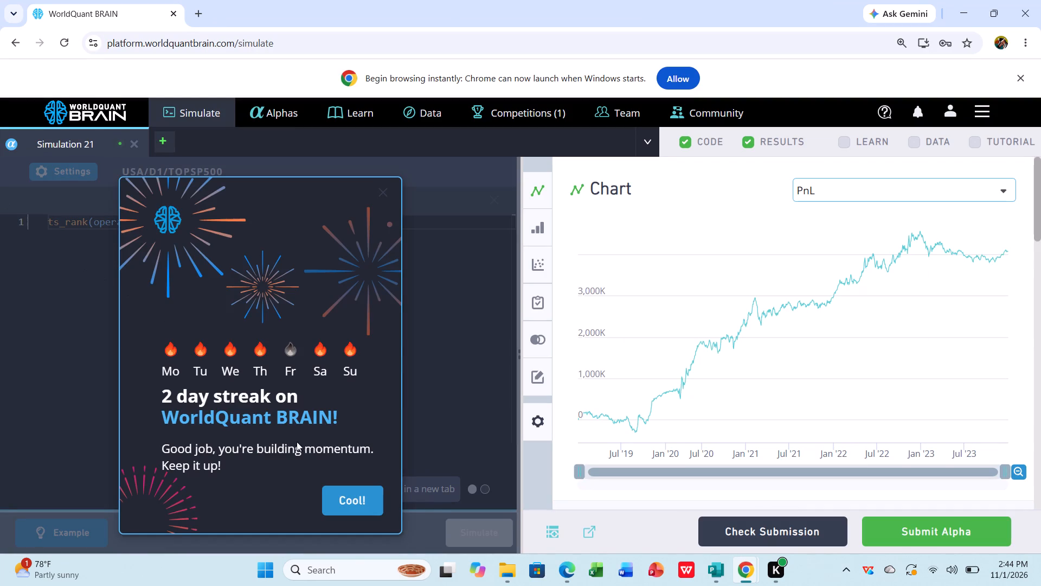
pyautogui.click(356, 495)
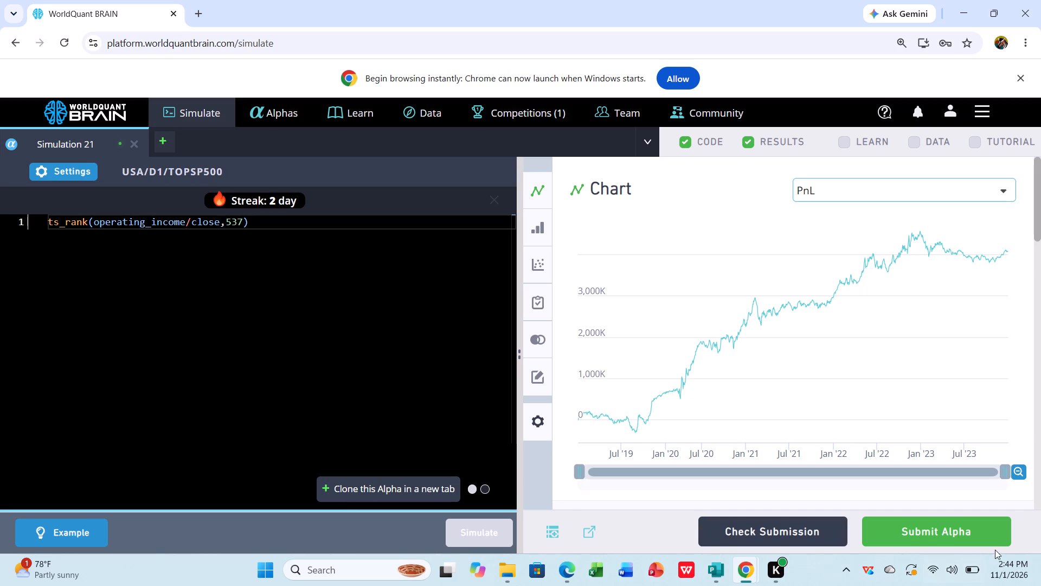
# Try to submit the ts_rank(operating_income/close,537) alpha and examine the failed-test details under IS Testing Status.
pyautogui.click(966, 539)
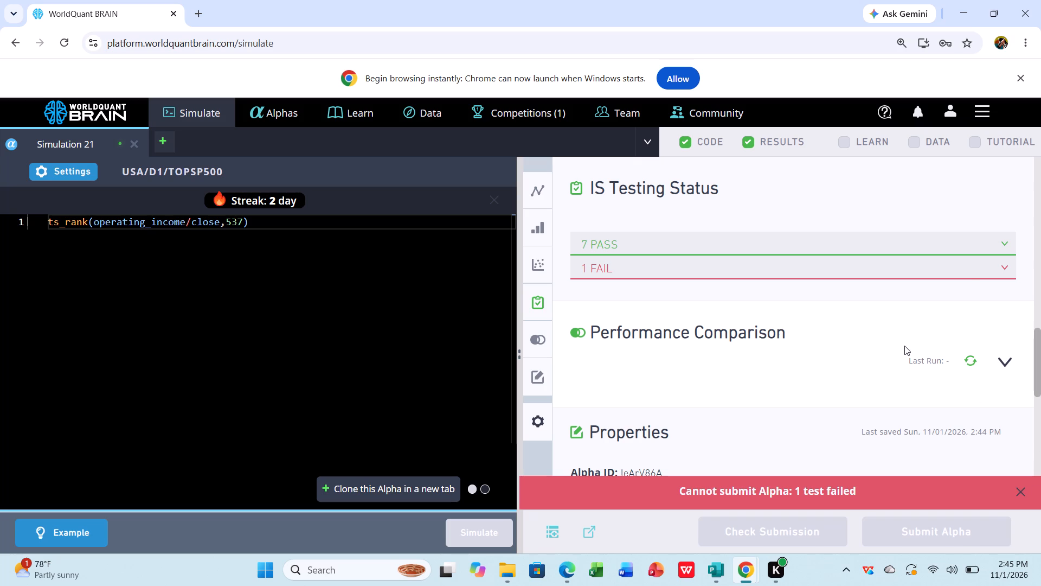
pyautogui.click(974, 260)
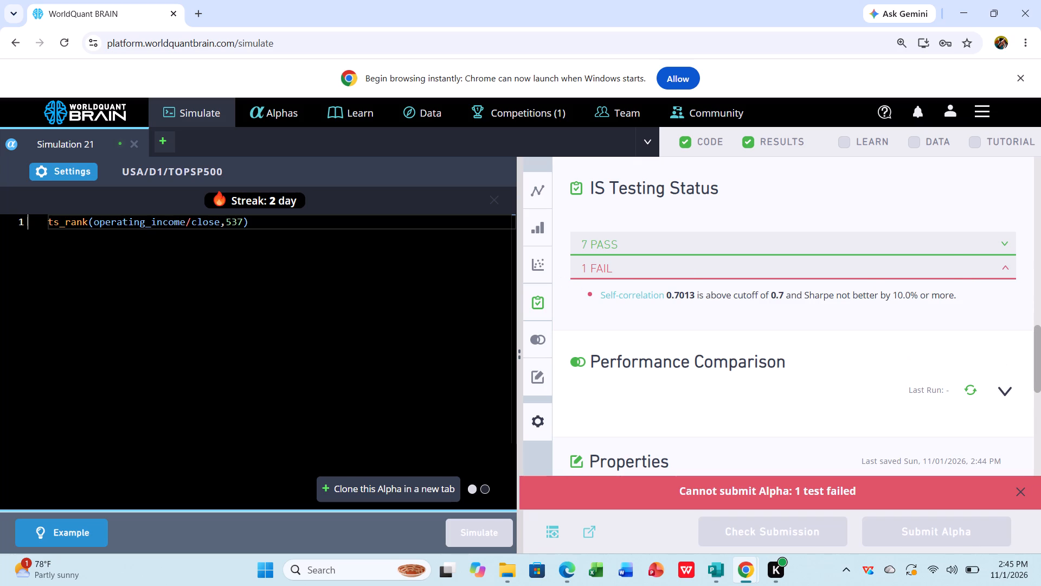
# Set the simulation's test period to 1 year and pasteurization to Off, apply the settings and rerun the simulation.
pyautogui.click(81, 170)
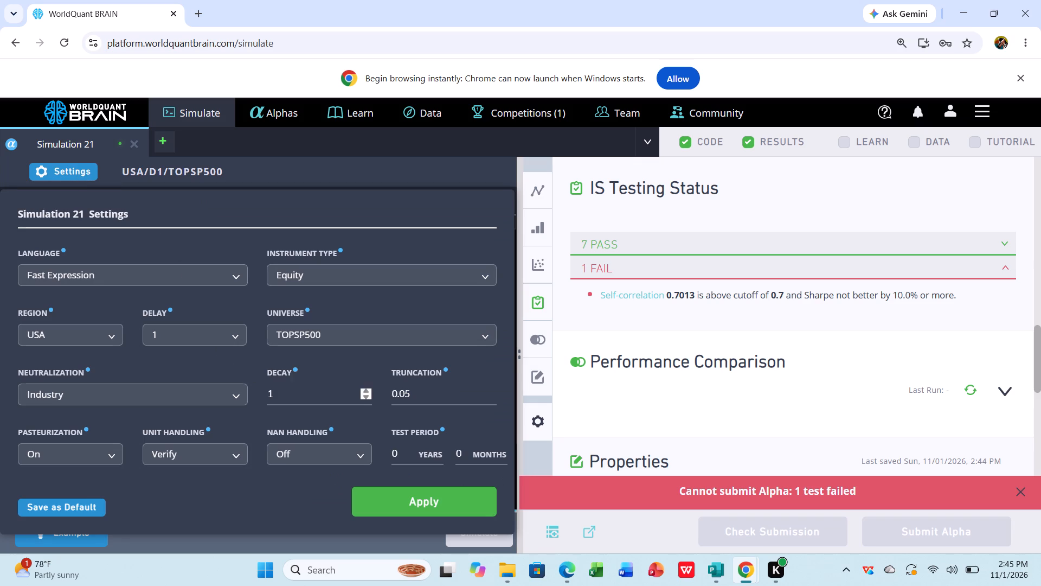
pyautogui.click(407, 453)
pyautogui.press('BackSpace')
pyautogui.press('1')
pyautogui.click(112, 455)
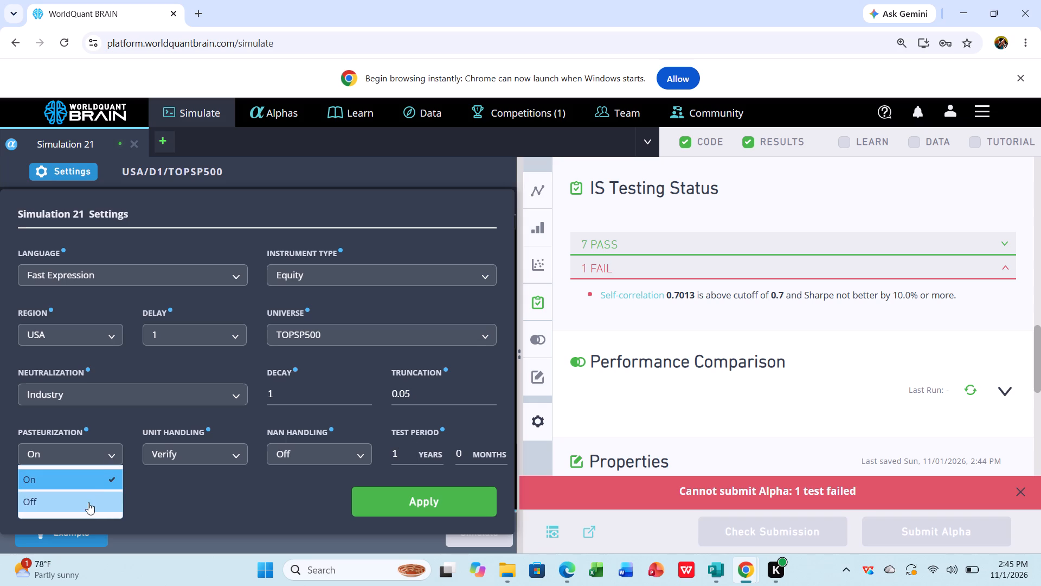
pyautogui.click(88, 500)
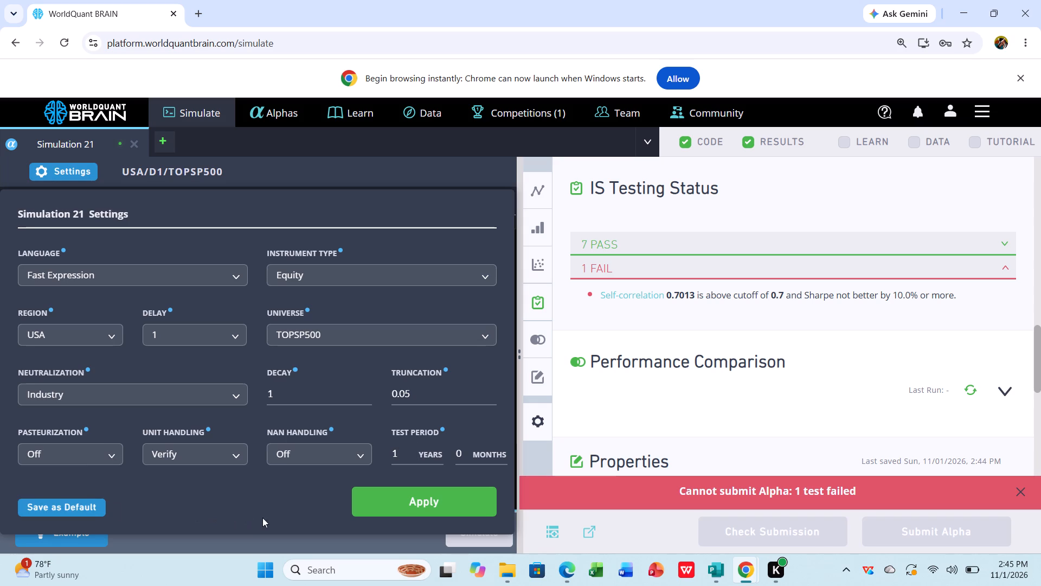
pyautogui.click(403, 503)
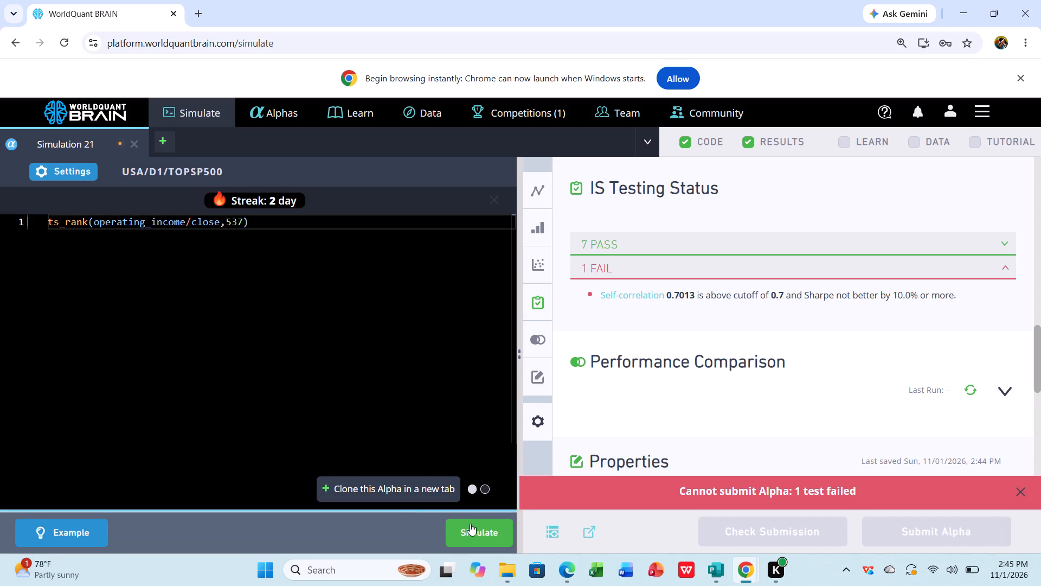
pyautogui.click(470, 524)
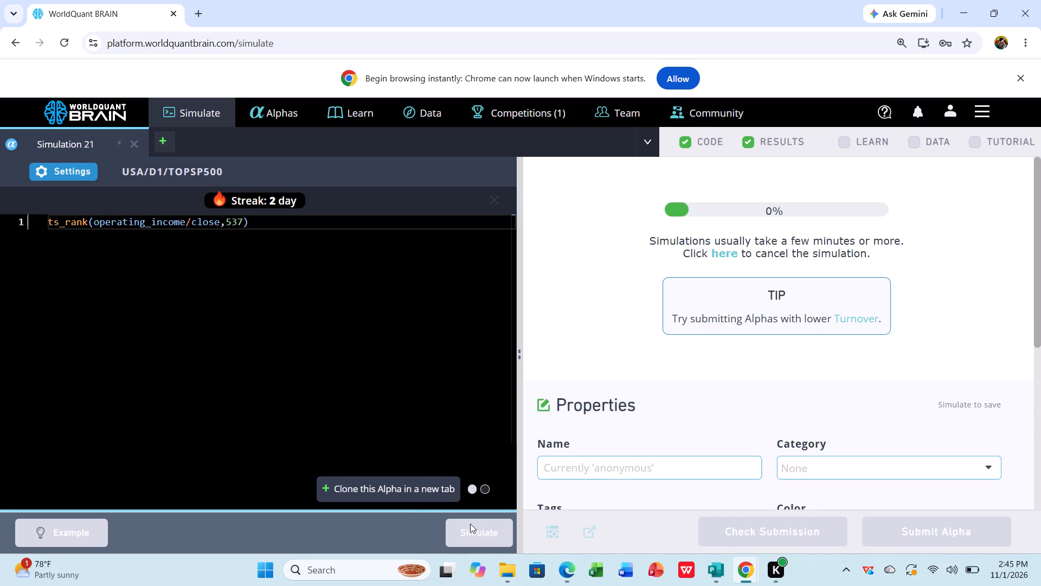
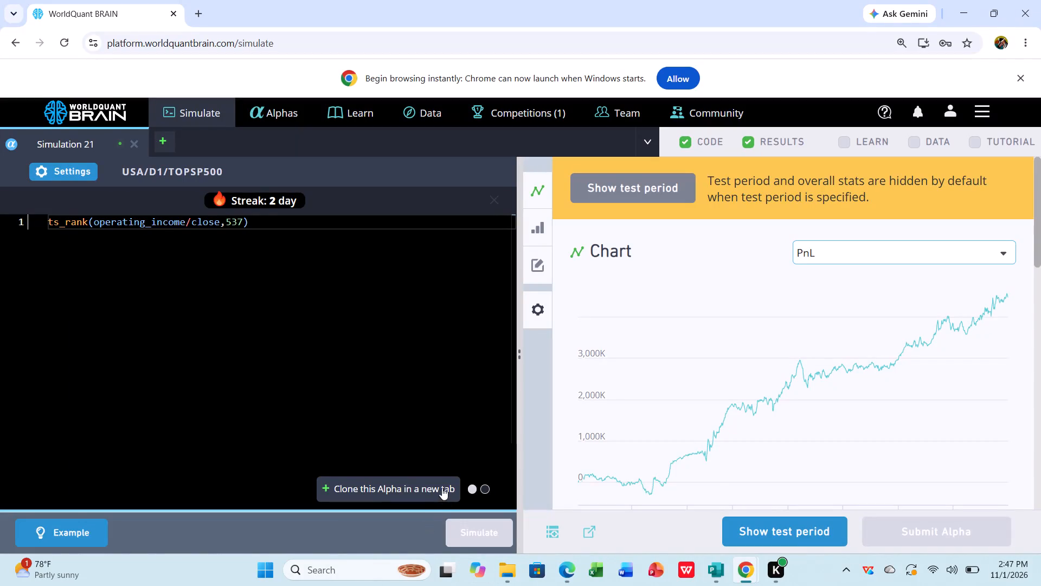
# With the test period shown, try to submit the rerun ts_rank(operating_income/close,537) alpha and examine the failed-test details under IS Testing Status.
pyautogui.click(782, 524)
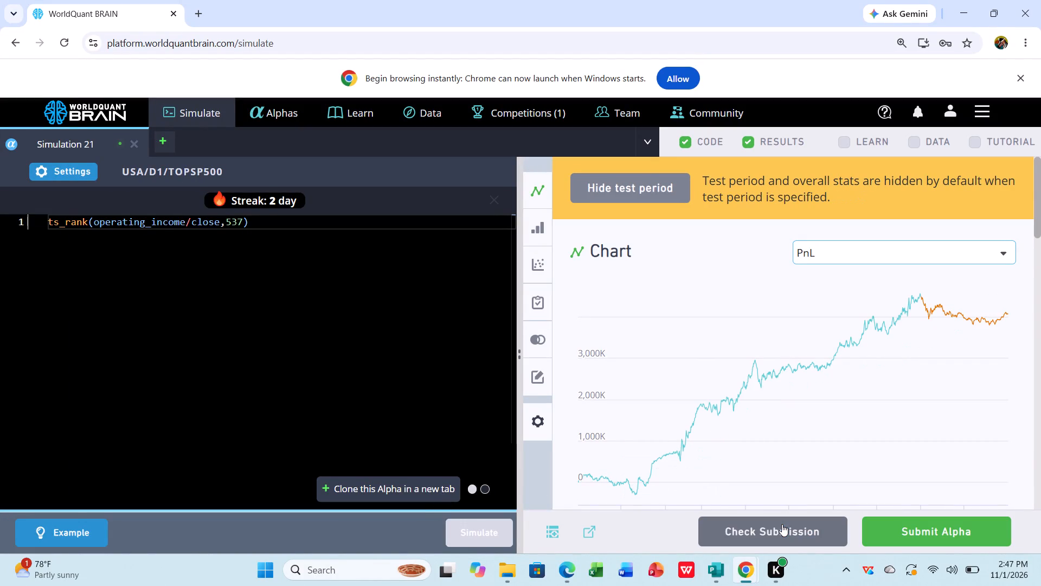
pyautogui.click(936, 539)
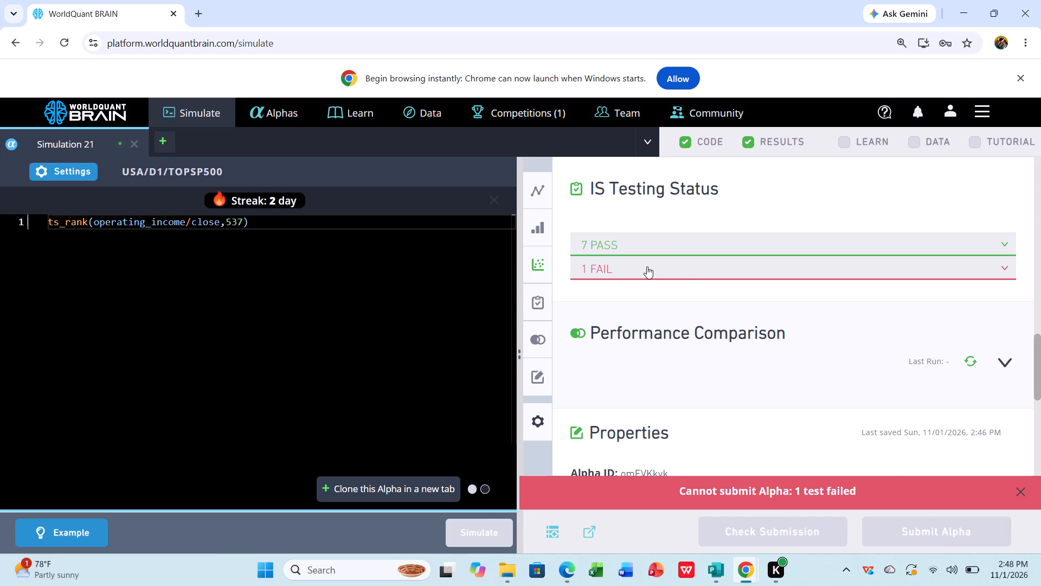
pyautogui.click(600, 270)
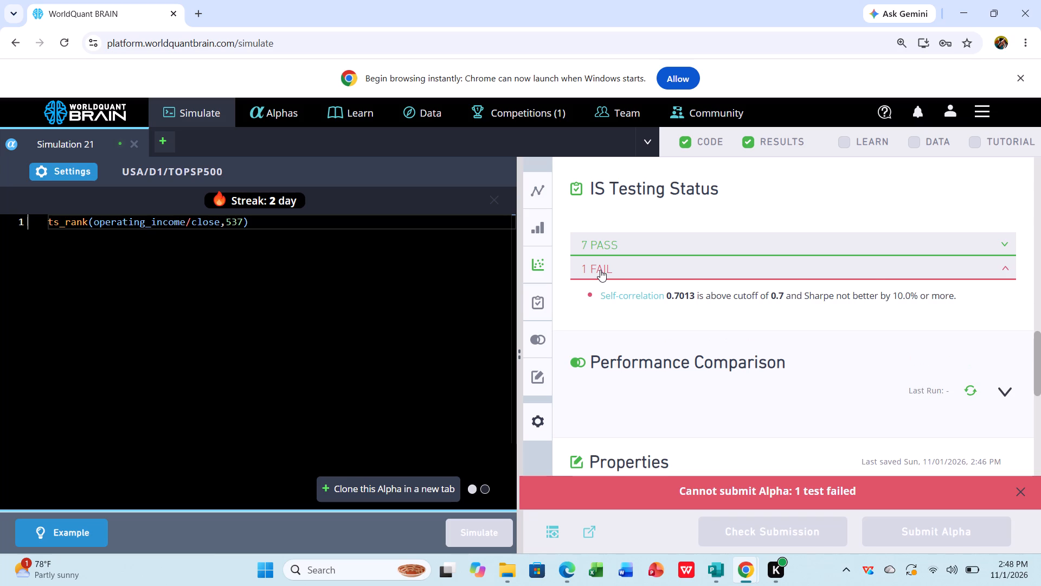
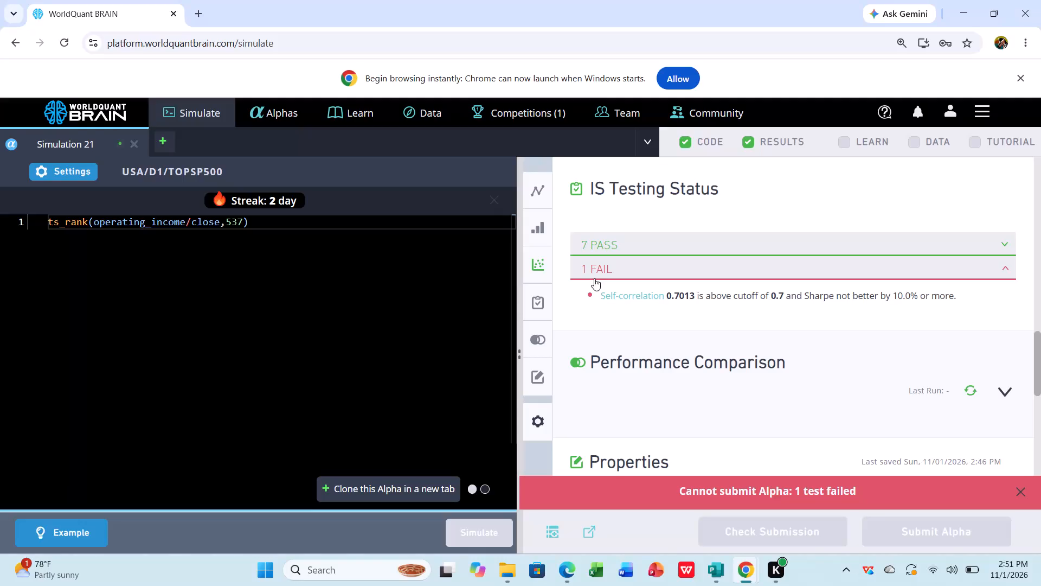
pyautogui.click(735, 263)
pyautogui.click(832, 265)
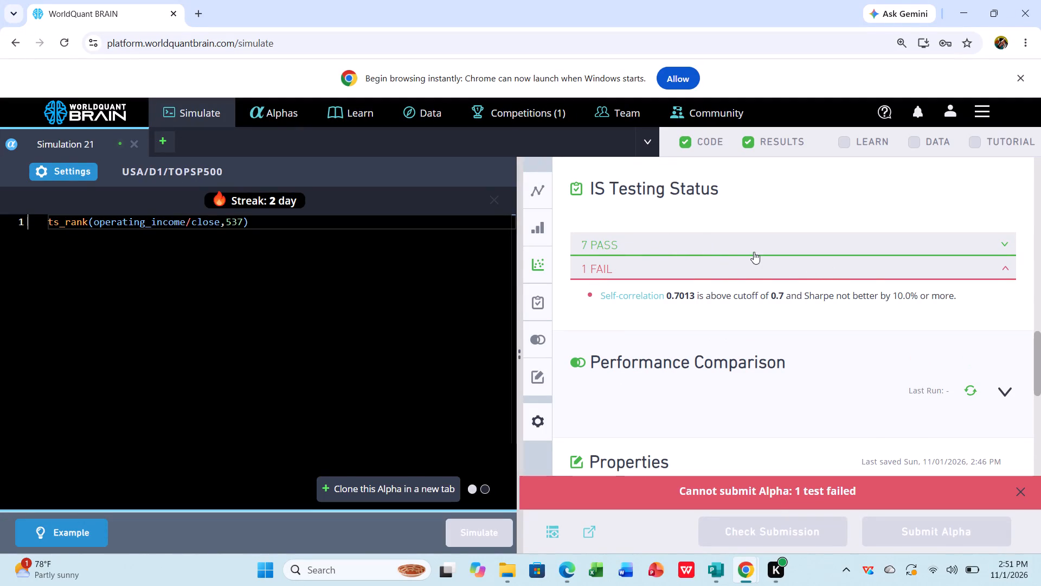
# Turn NaN handling On in the simulation settings, apply the change, and rerun the ts_rank(operating_income/close,537) simulation.
pyautogui.click(72, 165)
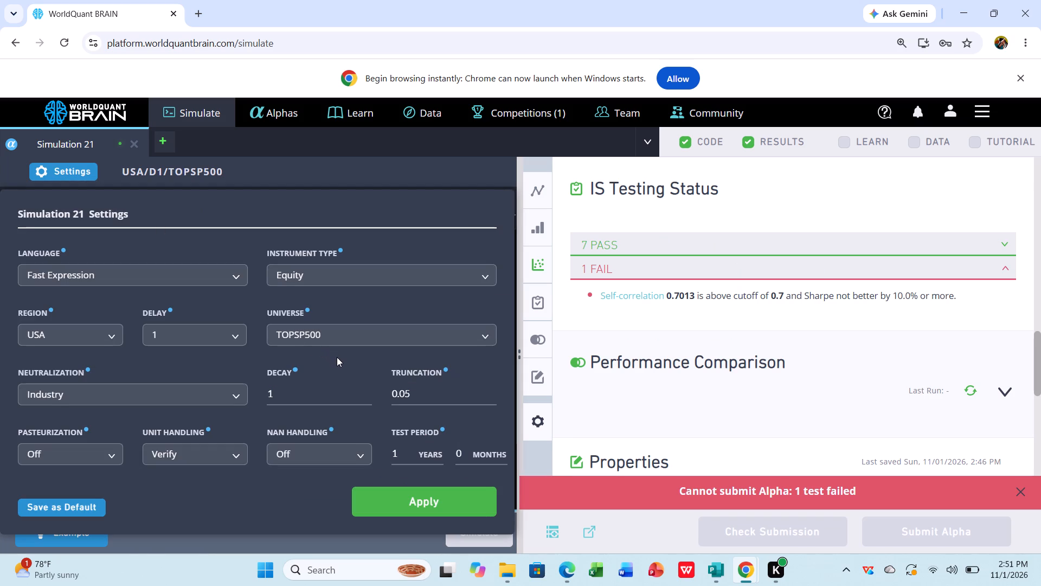
pyautogui.click(342, 451)
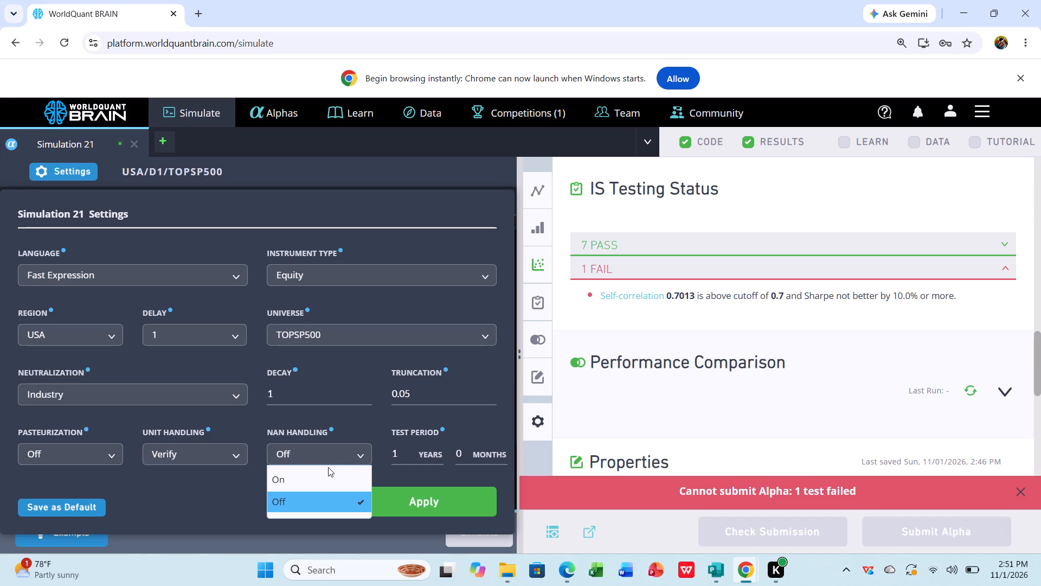
pyautogui.click(319, 476)
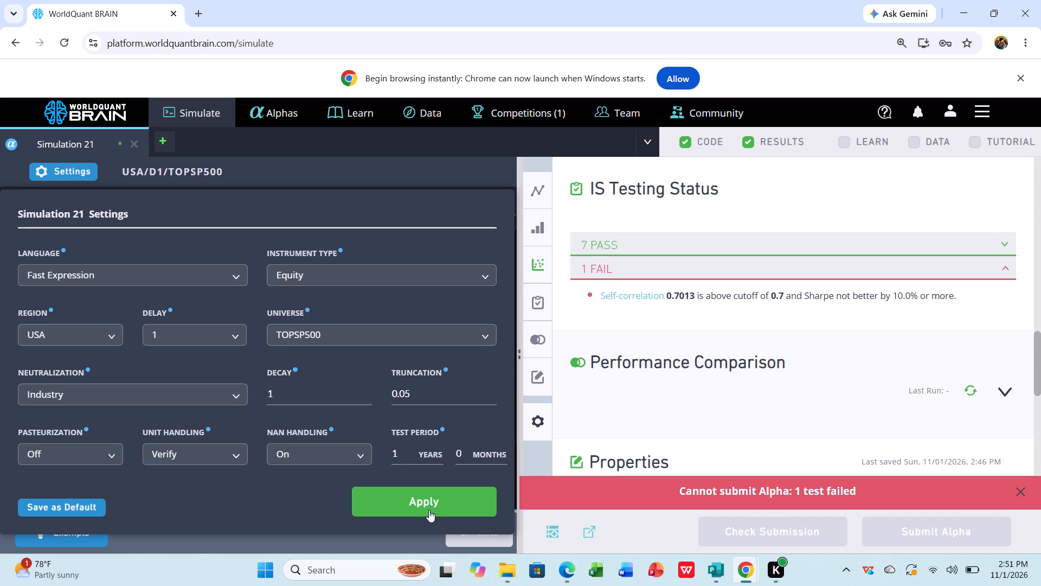
pyautogui.click(425, 498)
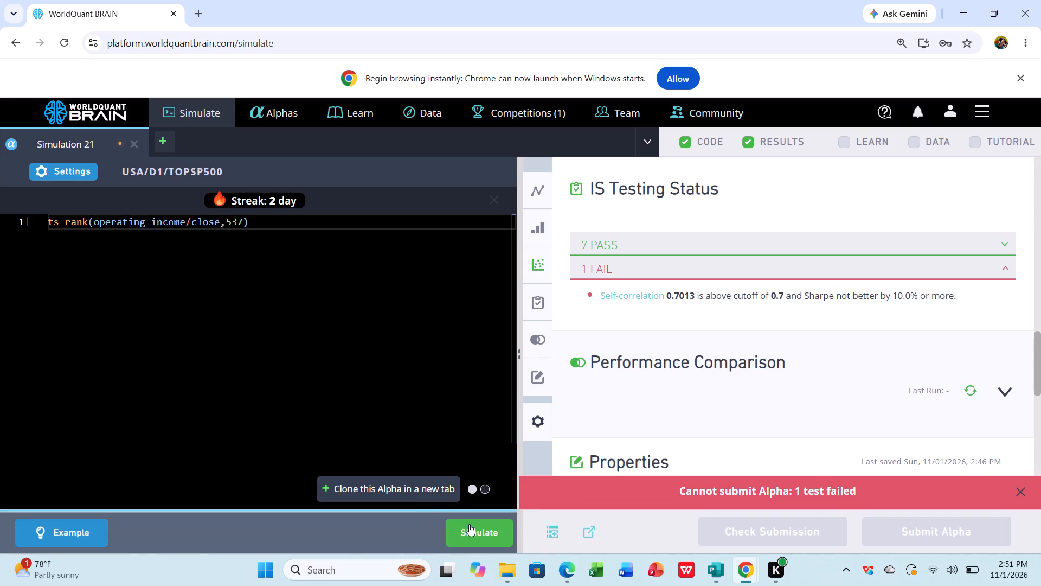
pyautogui.click(469, 524)
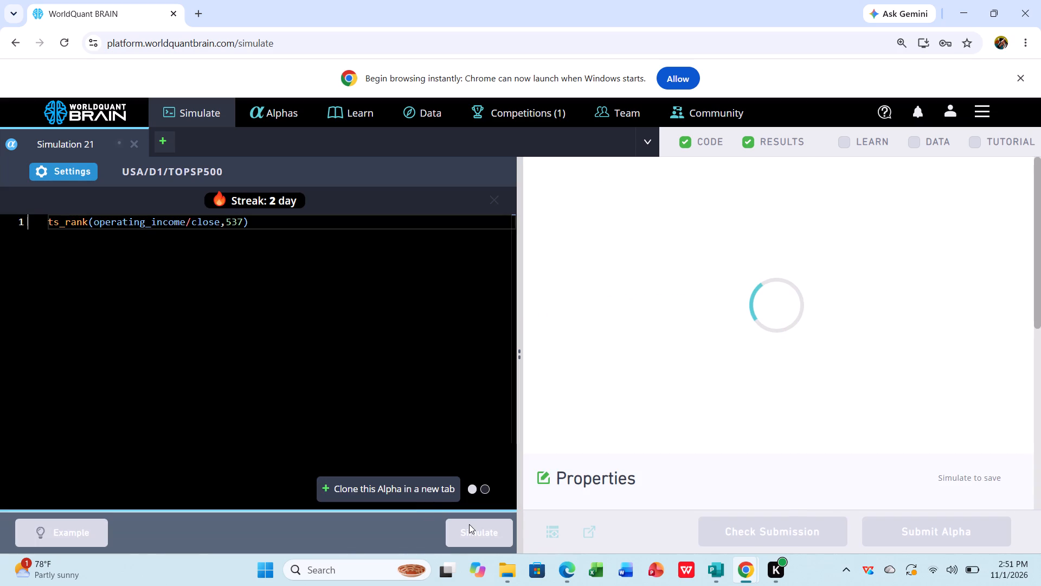
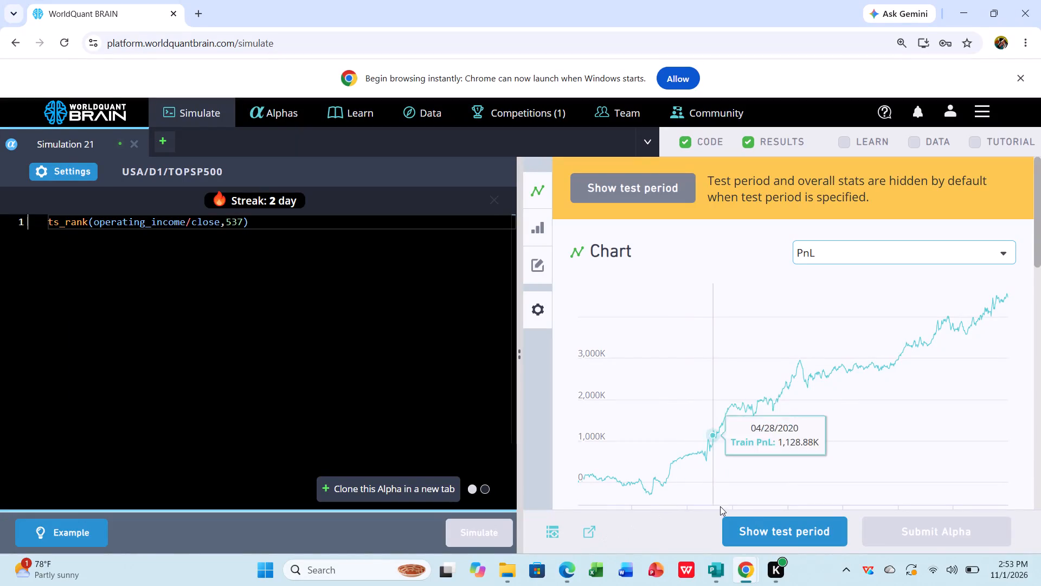
# Reveal the test period results, try to submit the alpha, and expand the failed checks under IS Testing Status.
pyautogui.click(753, 521)
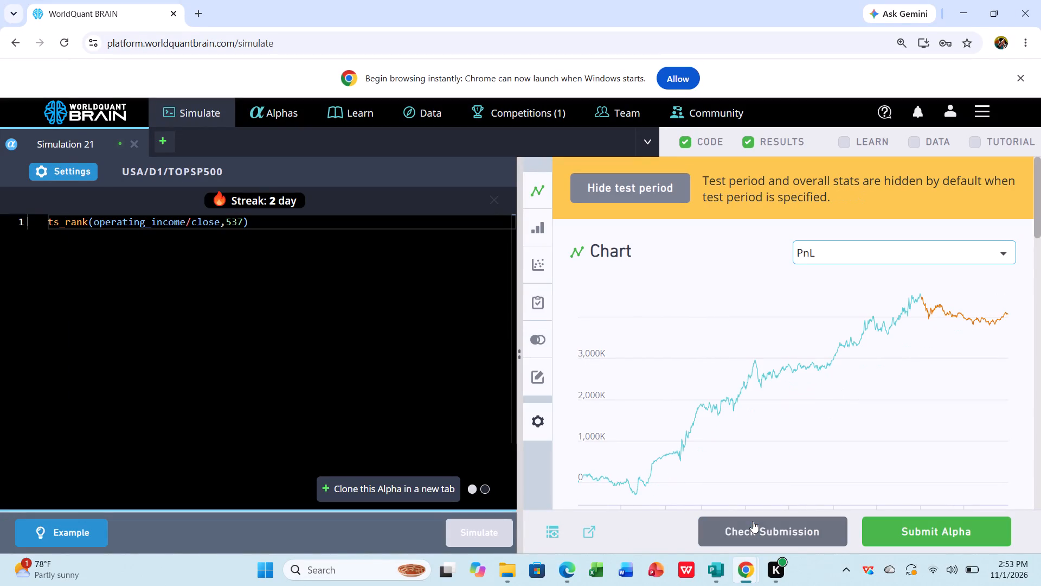
pyautogui.click(907, 527)
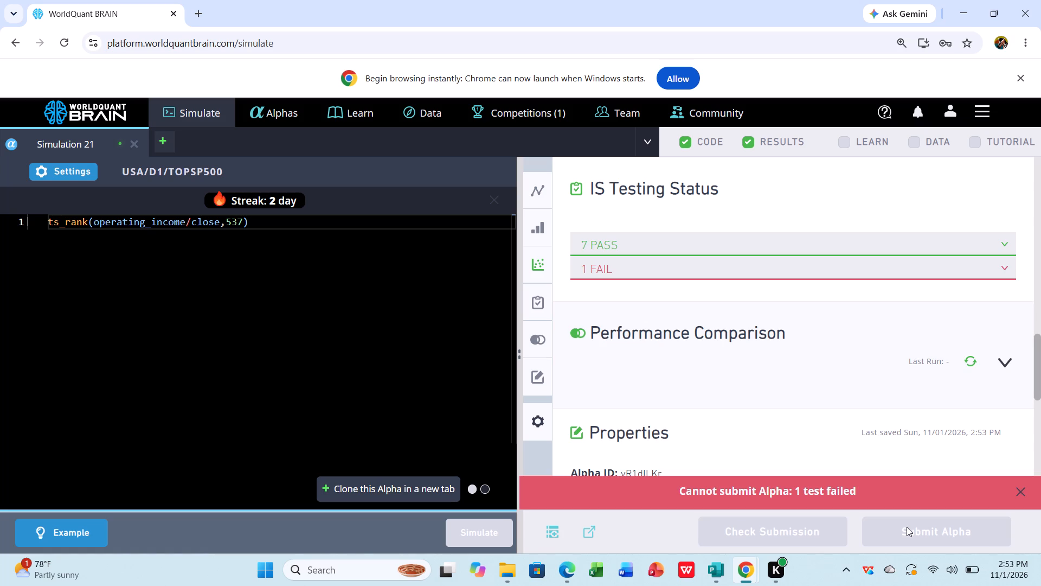
pyautogui.click(966, 257)
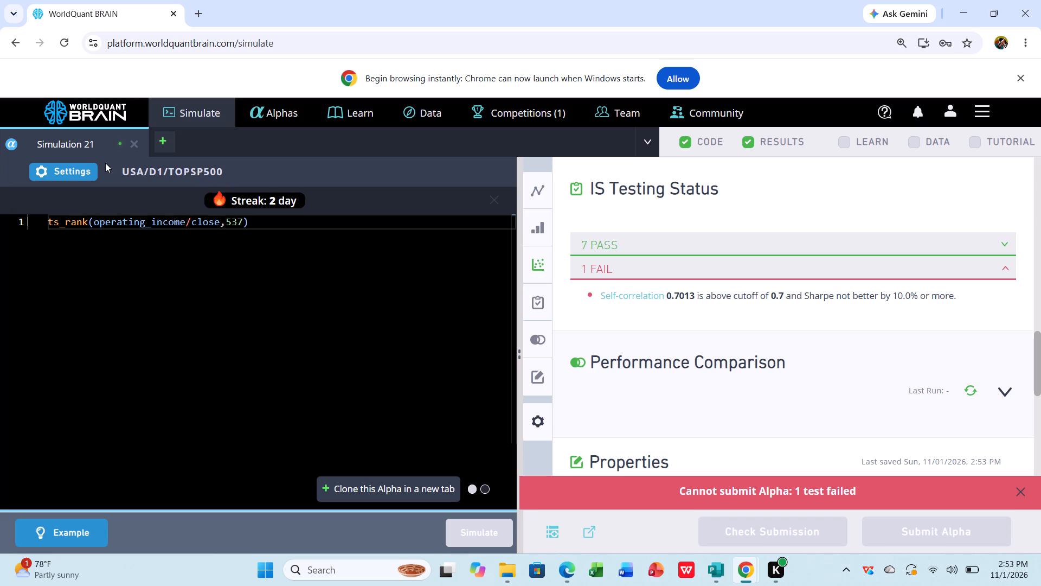
# Set the simulation delay to 0, apply the settings, and rerun the ts_rank(operating_income/close,537) simulation.
pyautogui.click(76, 170)
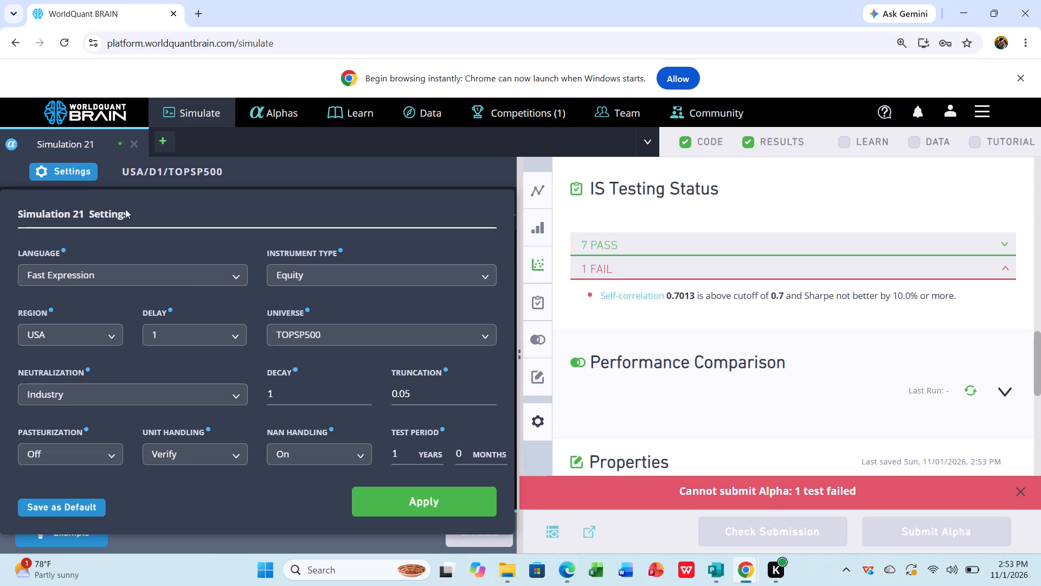
pyautogui.click(227, 331)
pyautogui.click(207, 375)
pyautogui.click(393, 496)
pyautogui.click(465, 527)
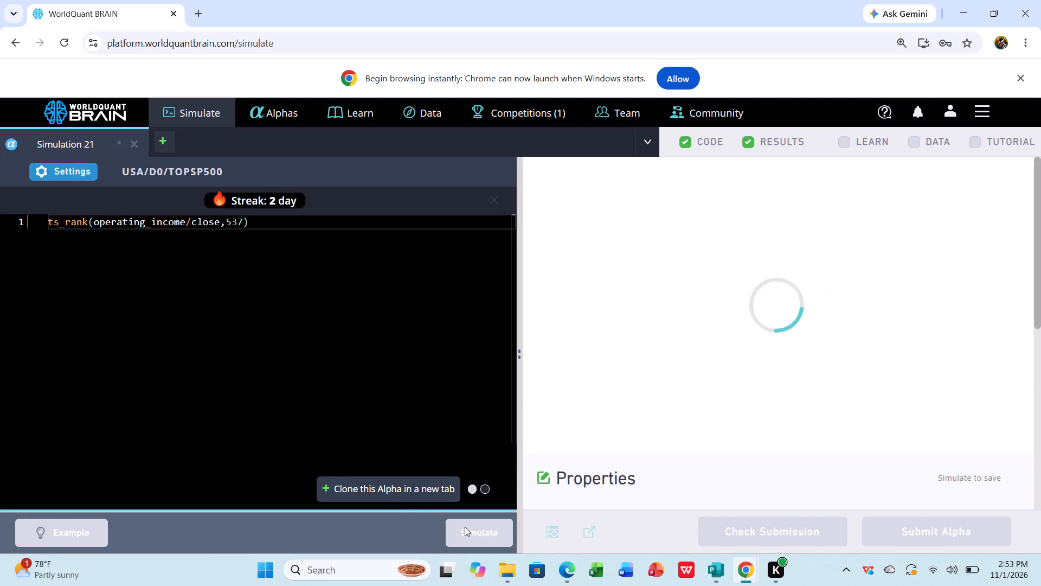
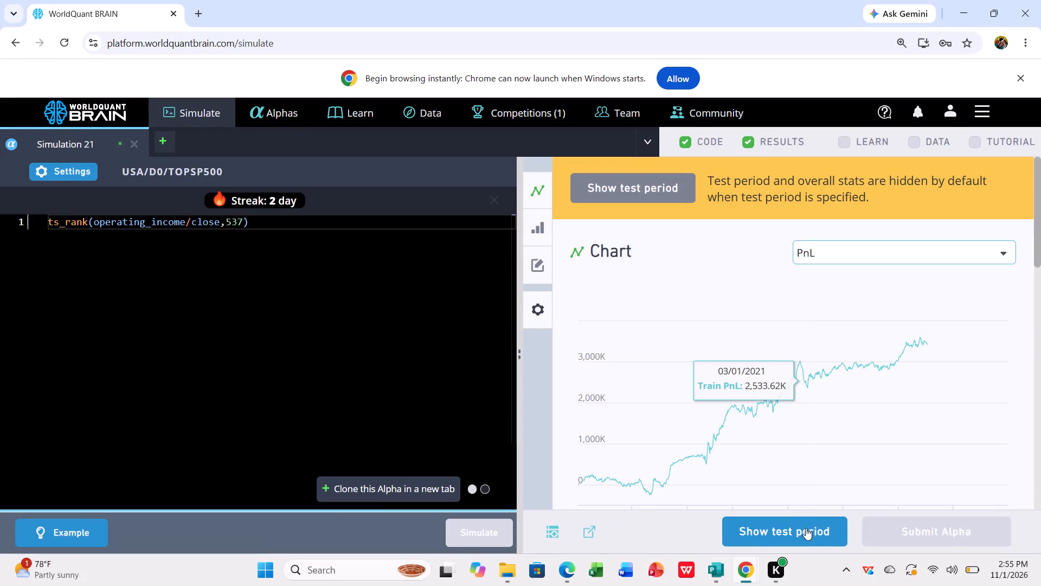
# Reveal the test period results, switch the summary to the IS period, and expand the failed checks under IS Testing Status.
pyautogui.click(805, 534)
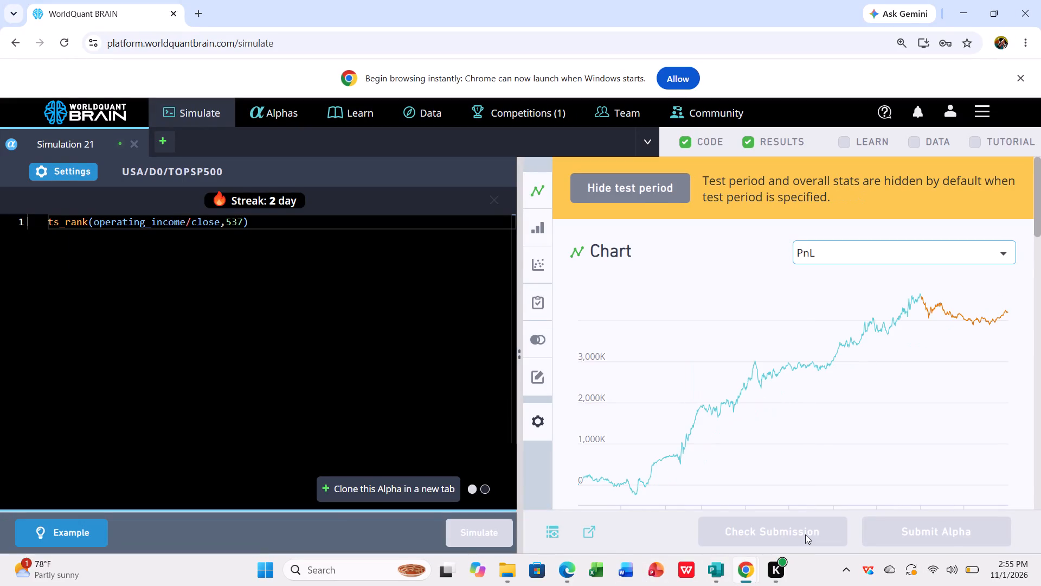
pyautogui.scroll(-4, 830, 443)
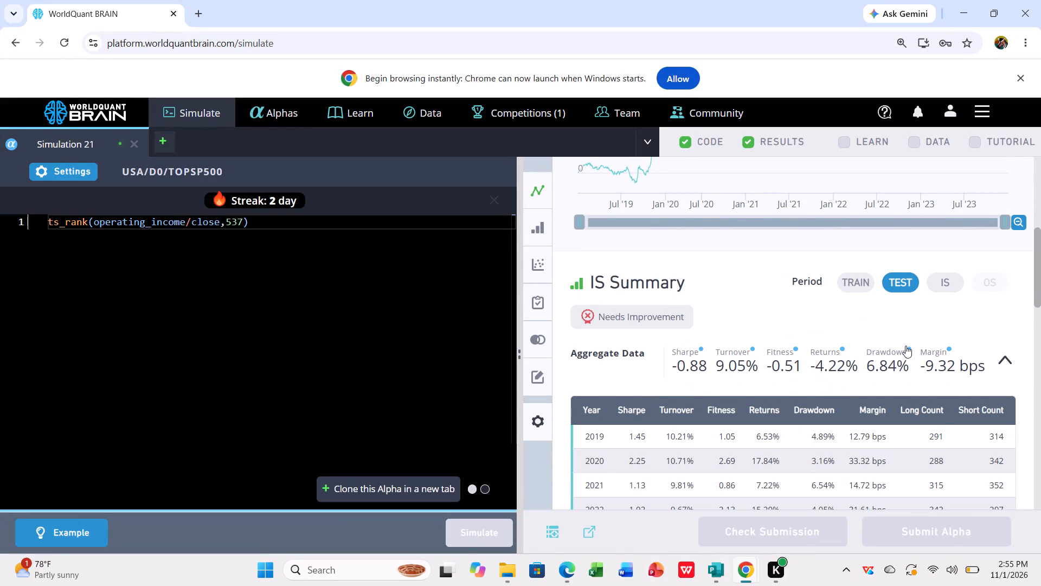
pyautogui.click(943, 283)
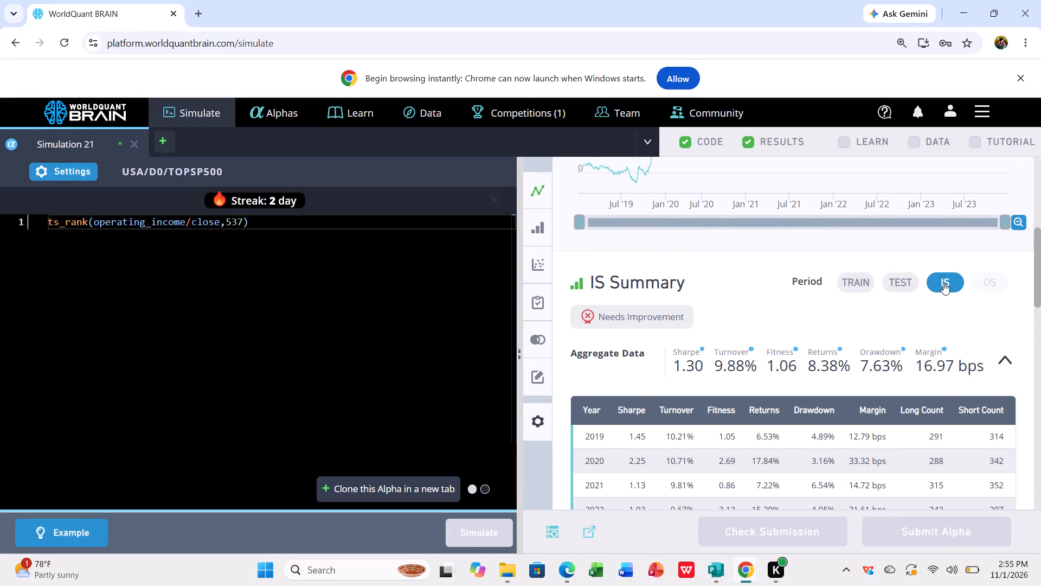
pyautogui.scroll(-4, 943, 283)
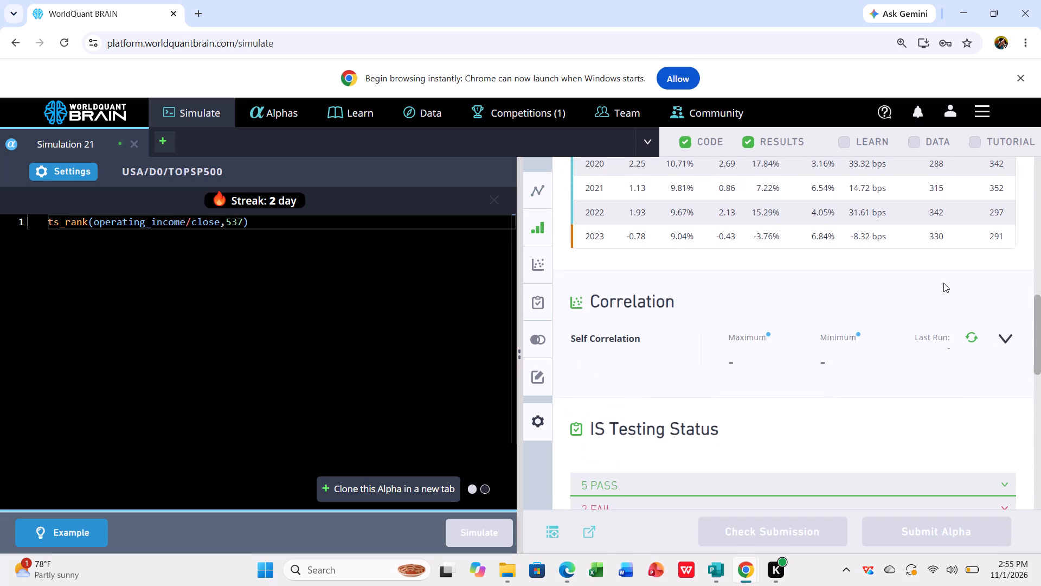
pyautogui.scroll(-2, 943, 283)
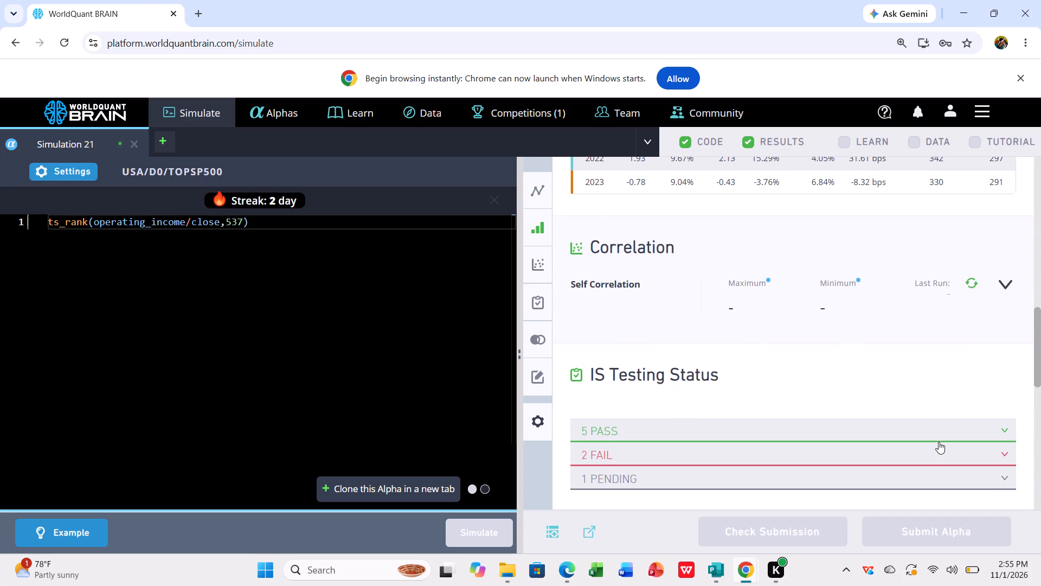
pyautogui.click(939, 444)
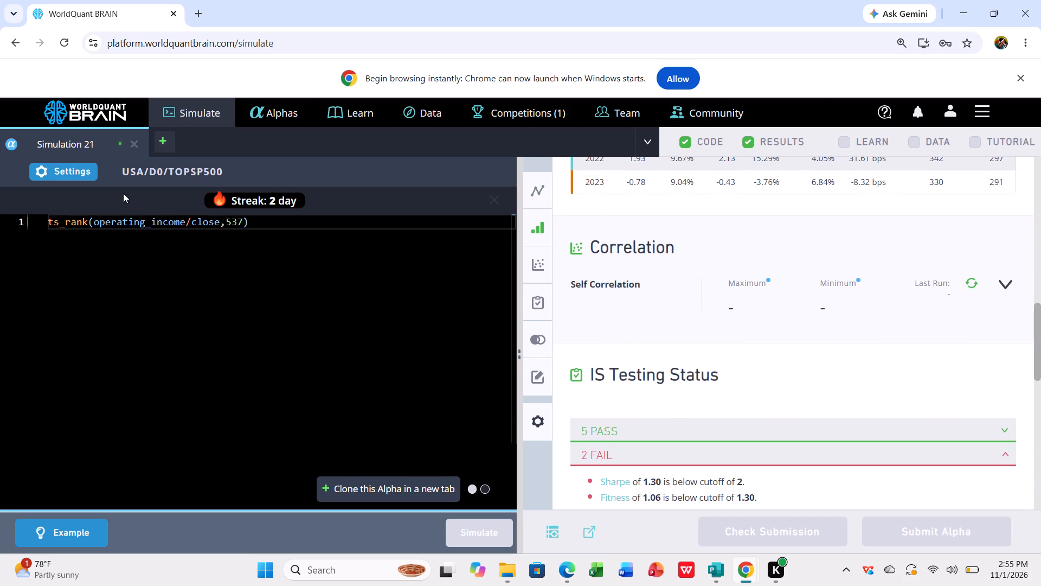
# Apply NaN handling Off, pasteurization On, delay 1 and universe TOP200 to the simulation settings, and rerun the alpha.
pyautogui.click(68, 169)
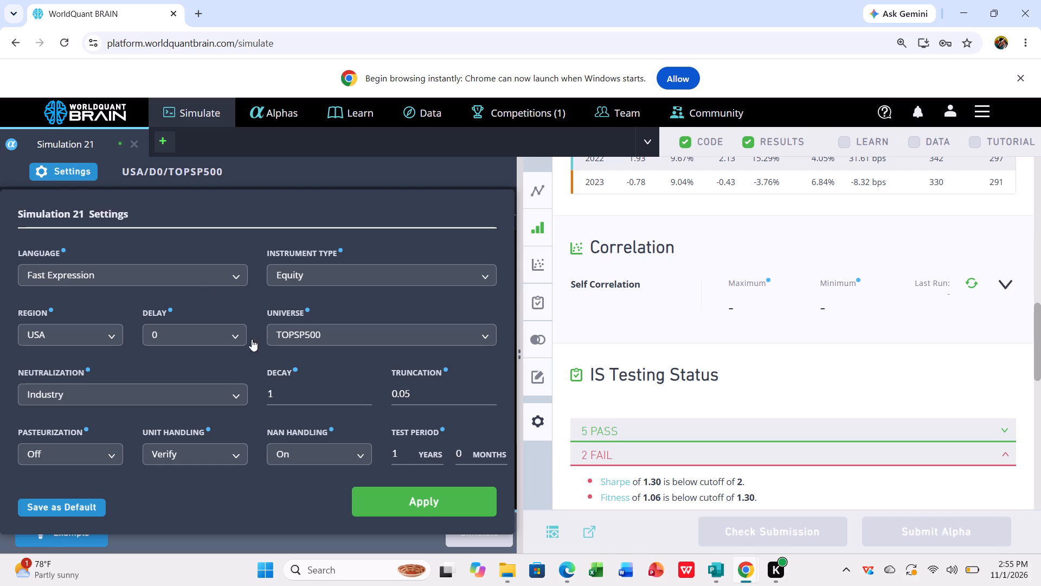
pyautogui.click(357, 454)
pyautogui.click(327, 494)
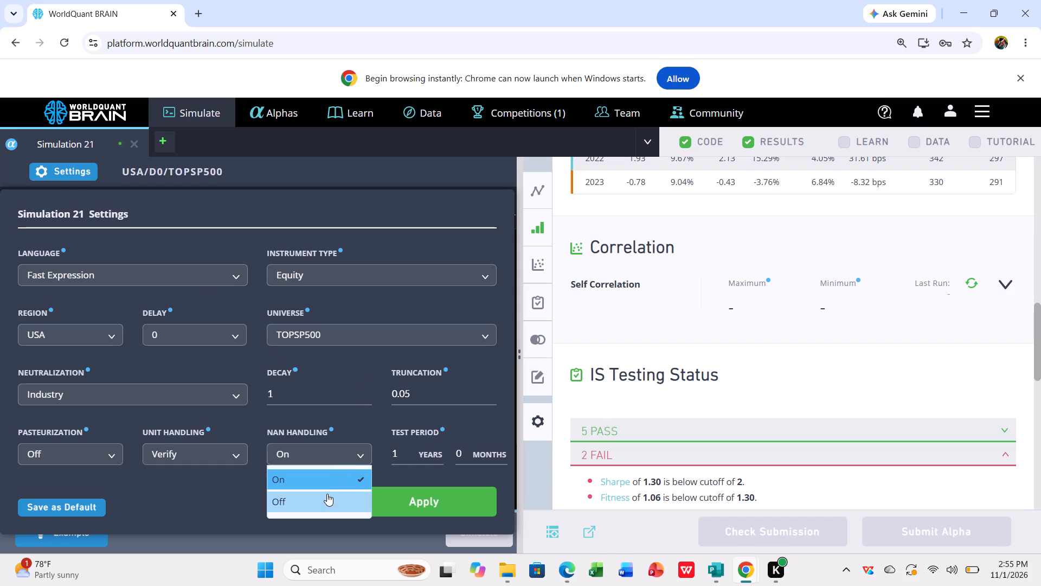
pyautogui.click(112, 451)
pyautogui.click(82, 477)
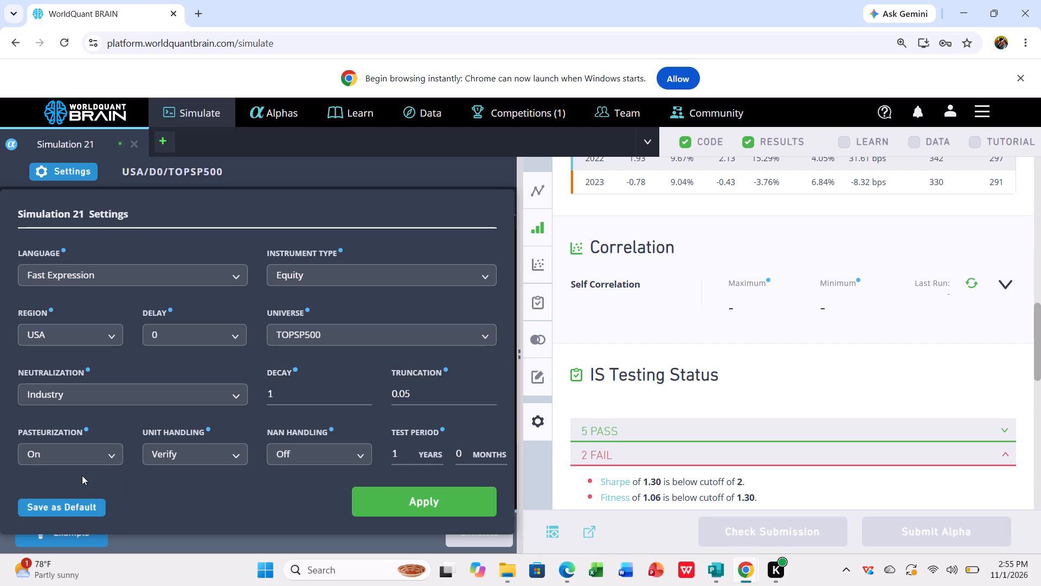
pyautogui.click(173, 341)
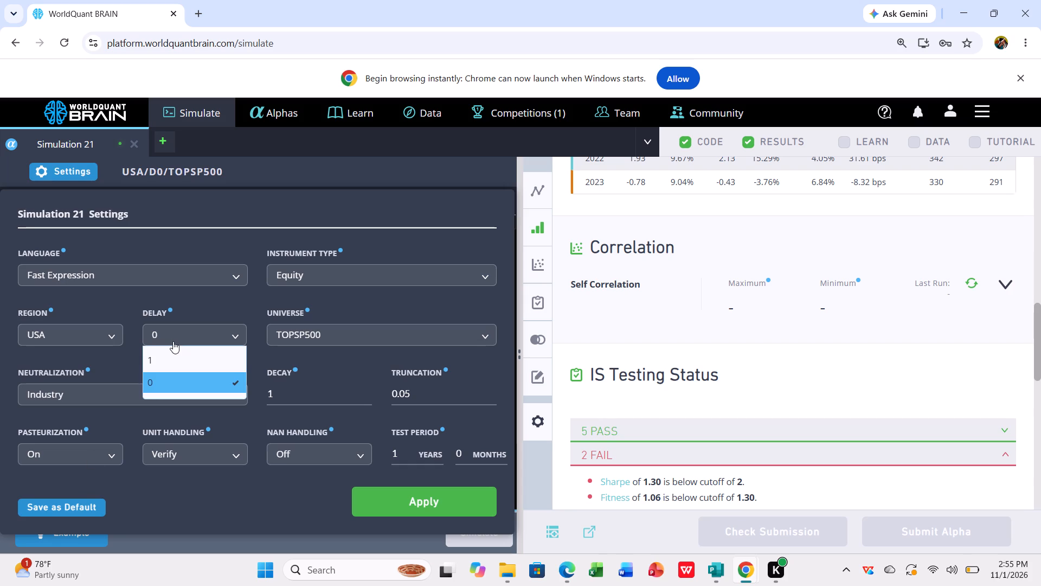
pyautogui.click(171, 358)
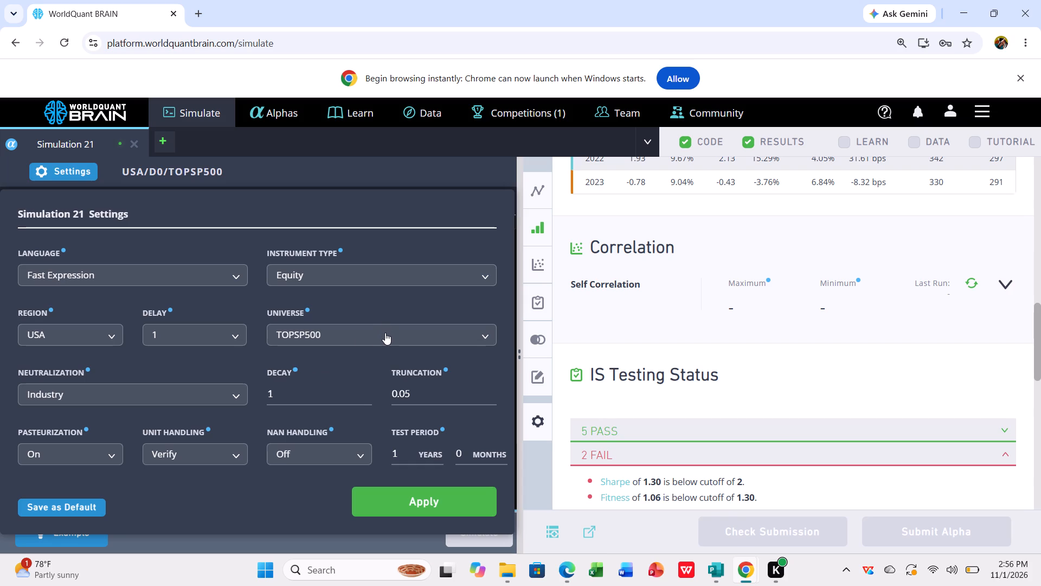
pyautogui.click(441, 336)
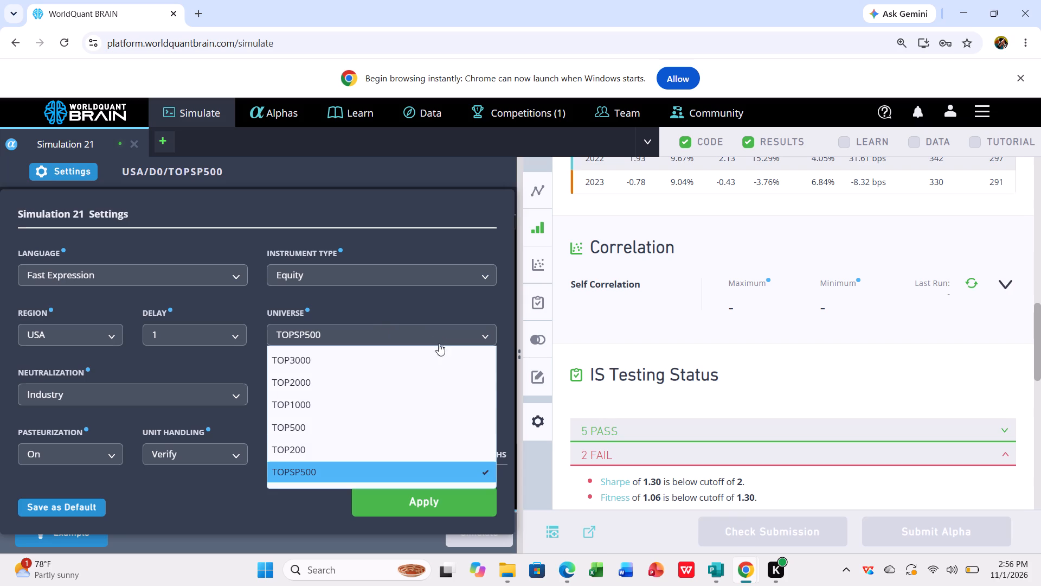
pyautogui.click(399, 447)
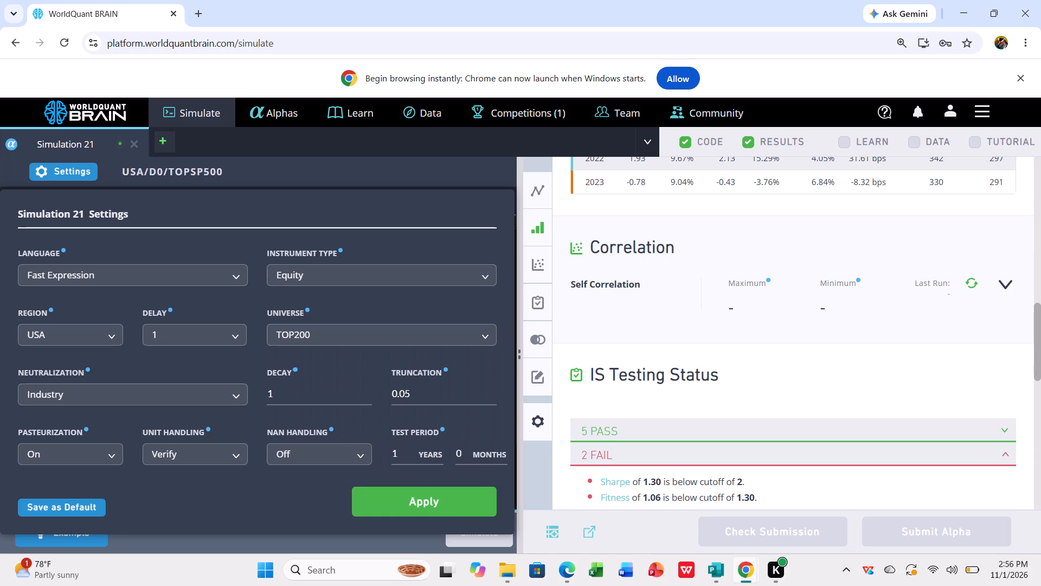
pyautogui.click(435, 495)
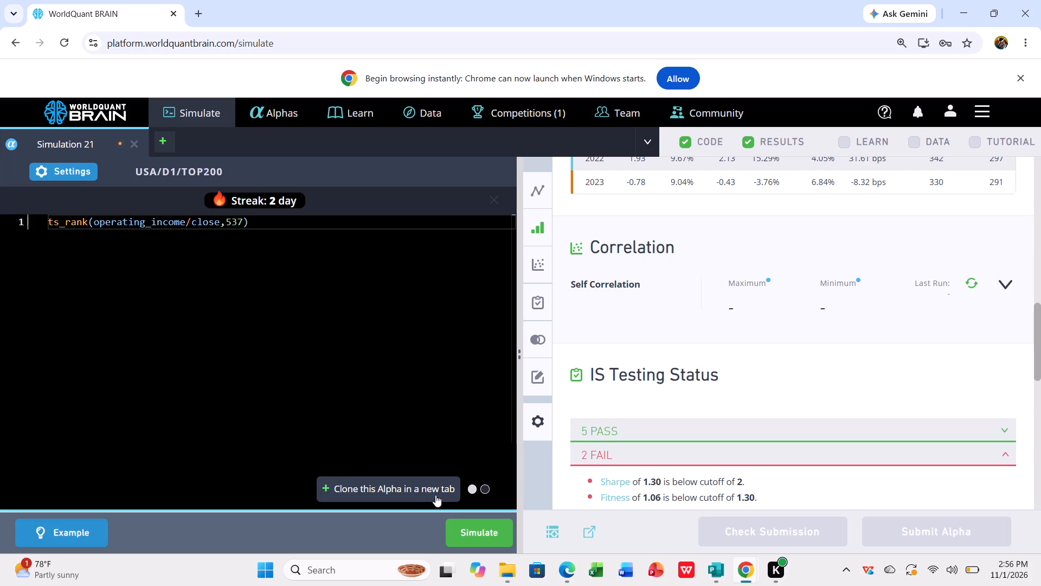
pyautogui.click(472, 534)
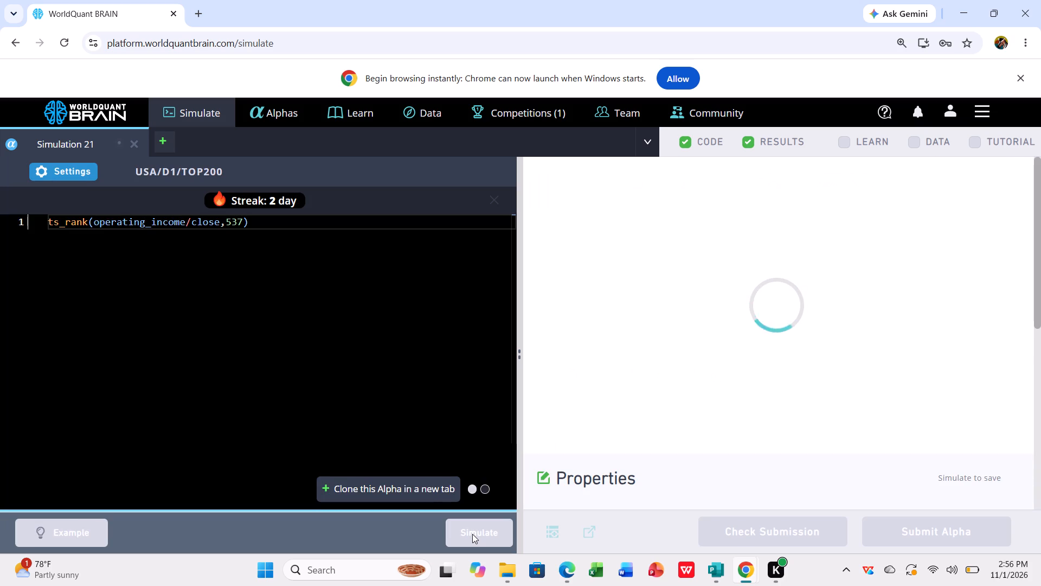
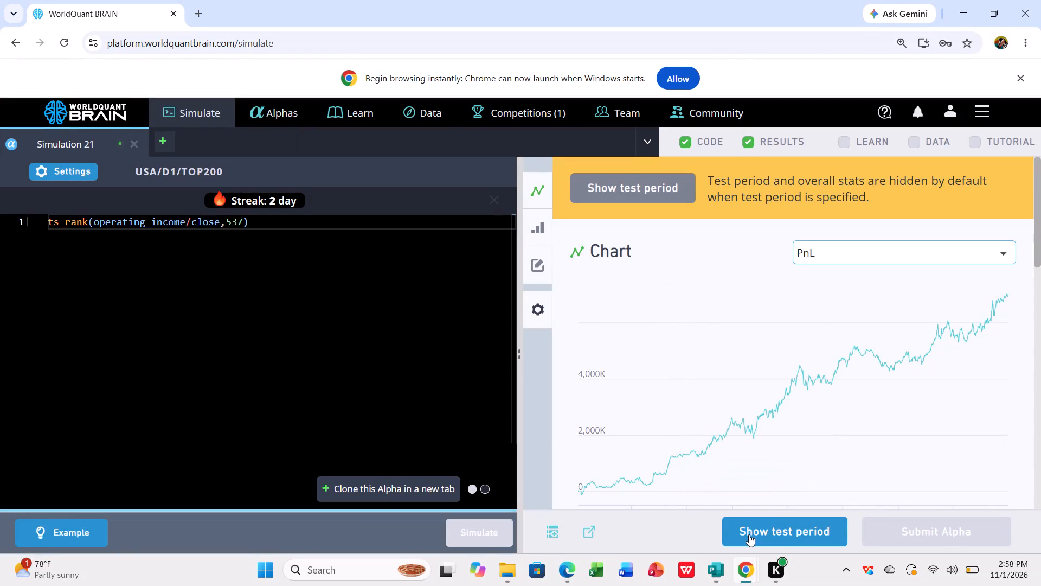
# Reveal the test period results, try to submit the TOP200 alpha, and expand the failed checks under IS Testing Status.
pyautogui.click(749, 534)
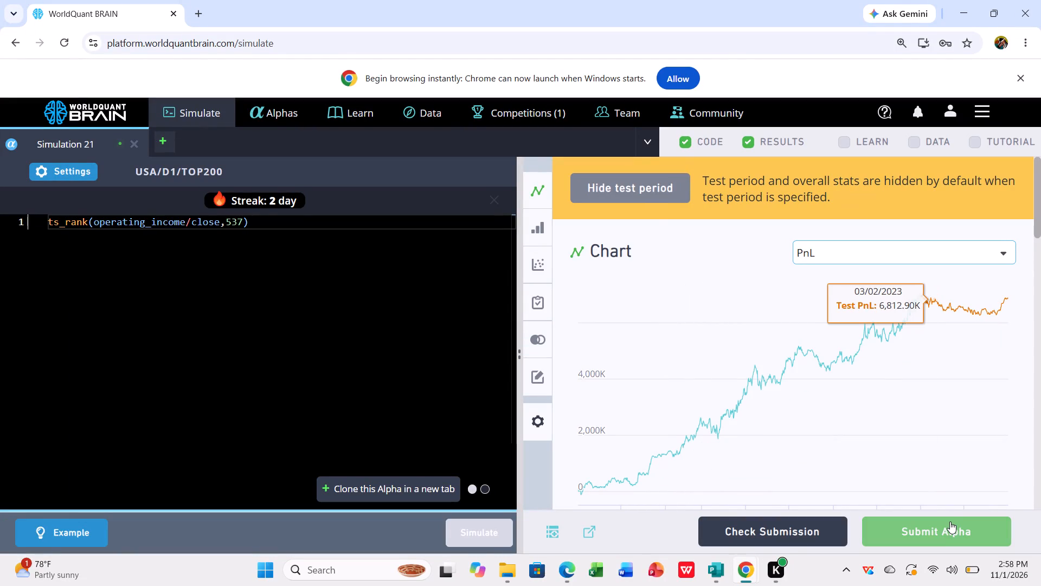
pyautogui.click(950, 521)
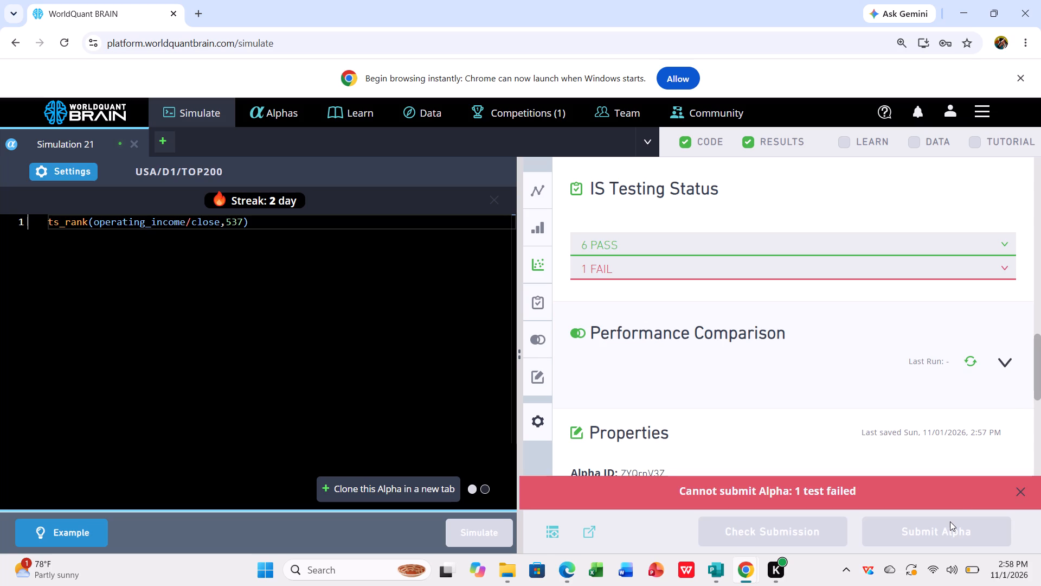
pyautogui.click(1000, 261)
# Apply universe TOPSP500 and neutralization None to the Simulation 21 settings, and rerun the alpha.
pyautogui.click(58, 167)
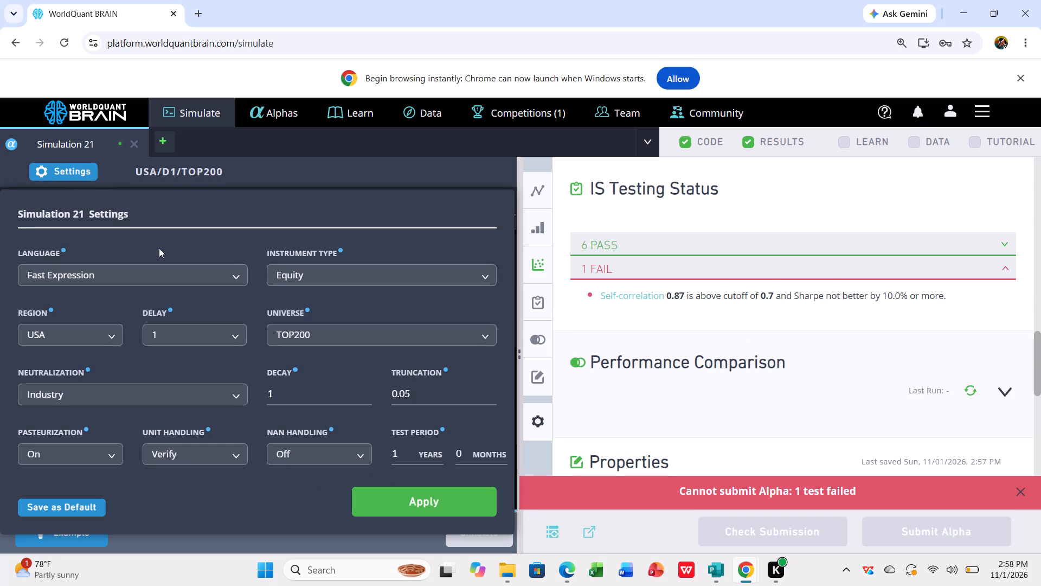
pyautogui.click(357, 336)
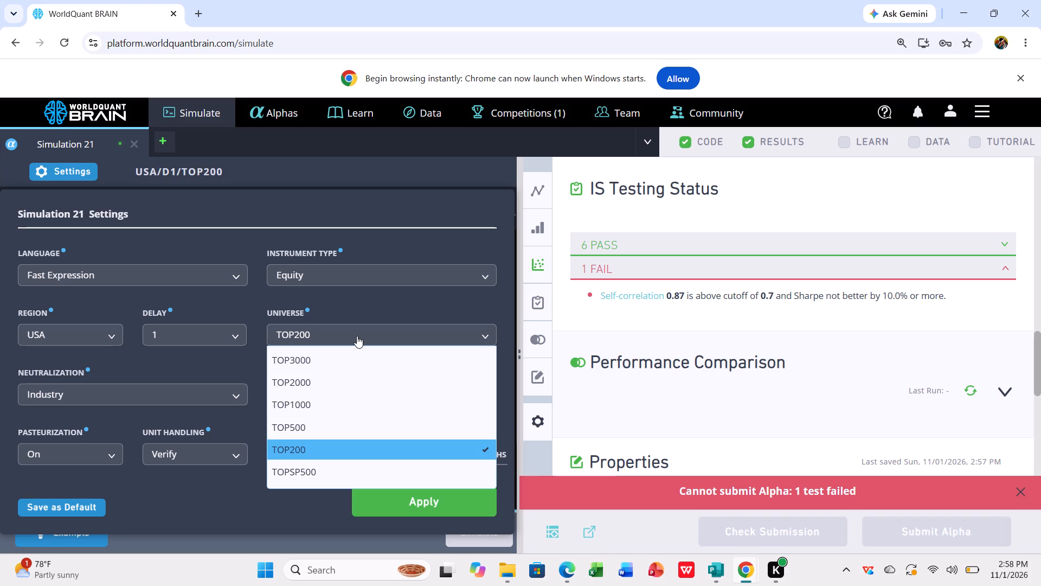
pyautogui.click(363, 478)
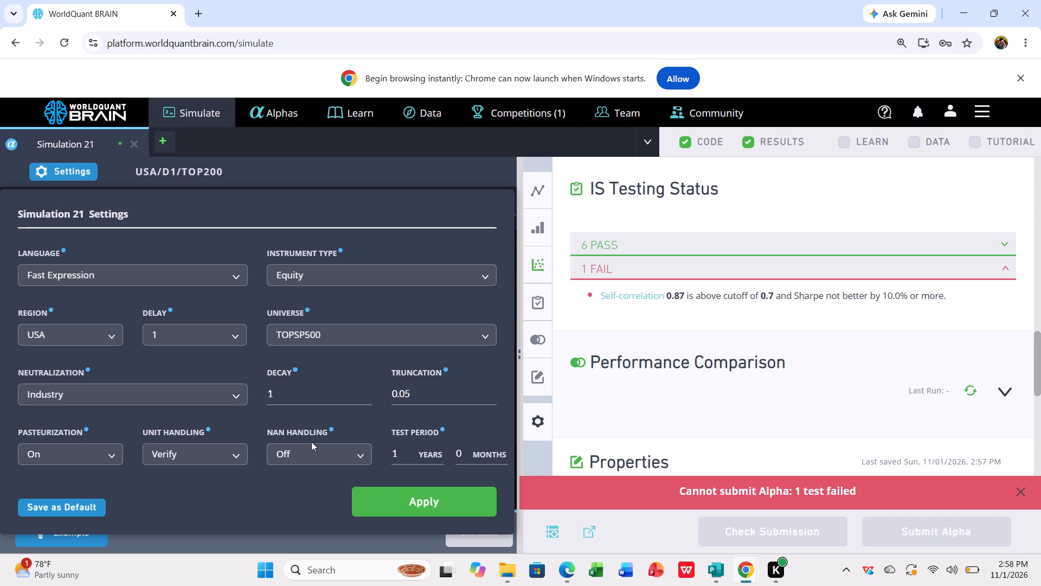
pyautogui.click(234, 393)
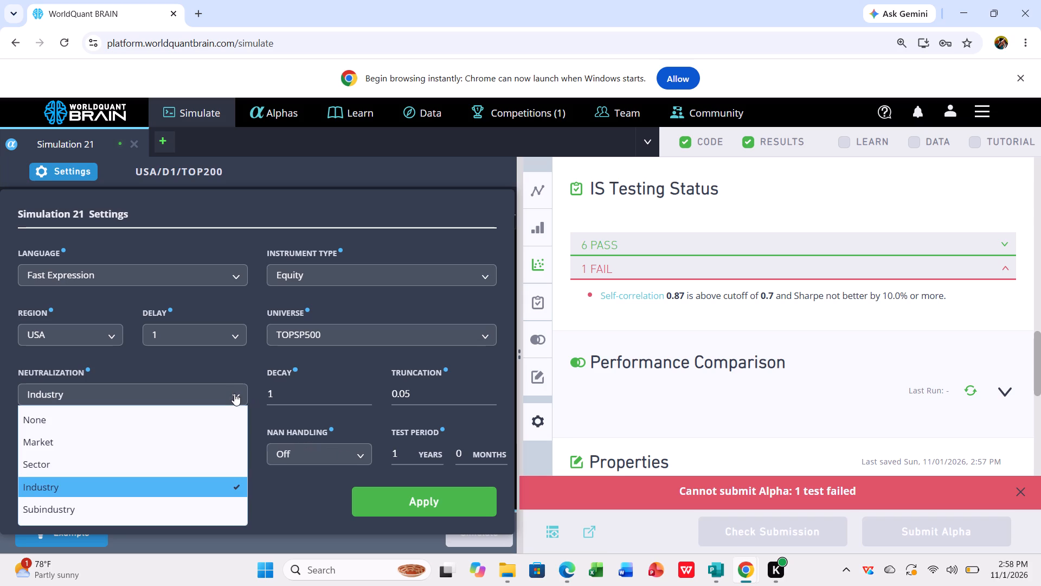
pyautogui.click(188, 417)
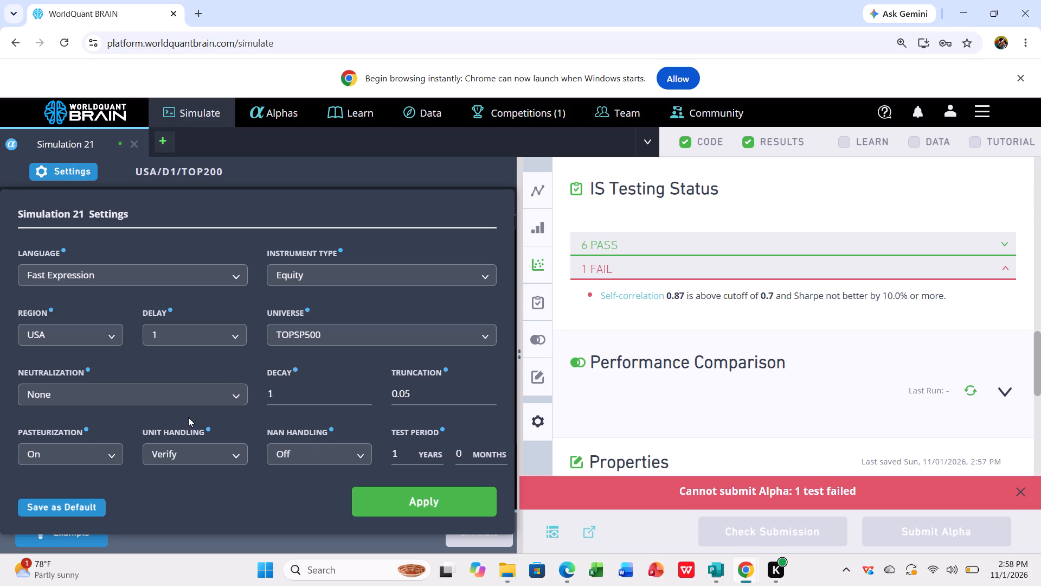
pyautogui.click(390, 502)
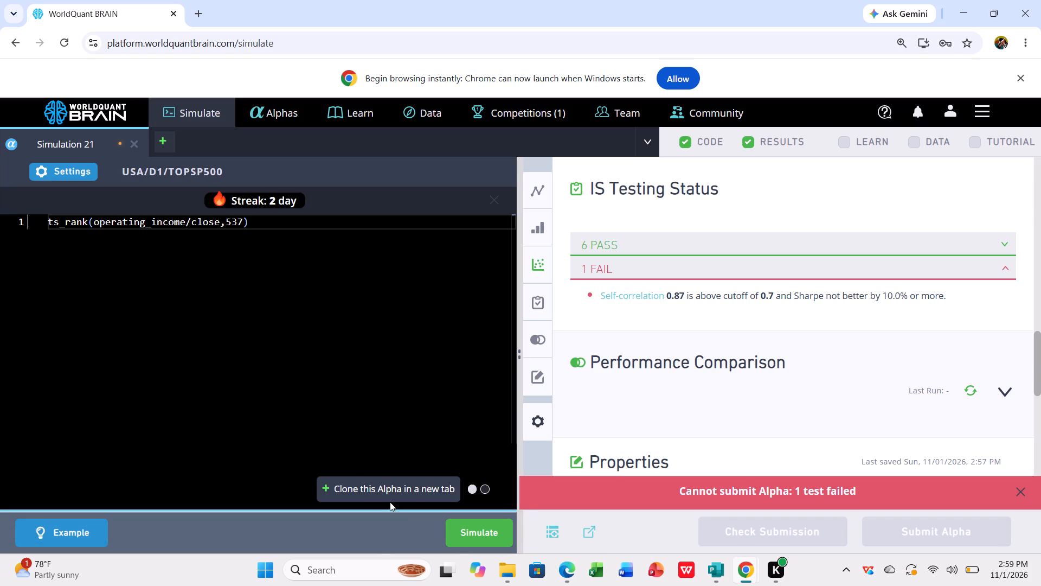
pyautogui.click(465, 531)
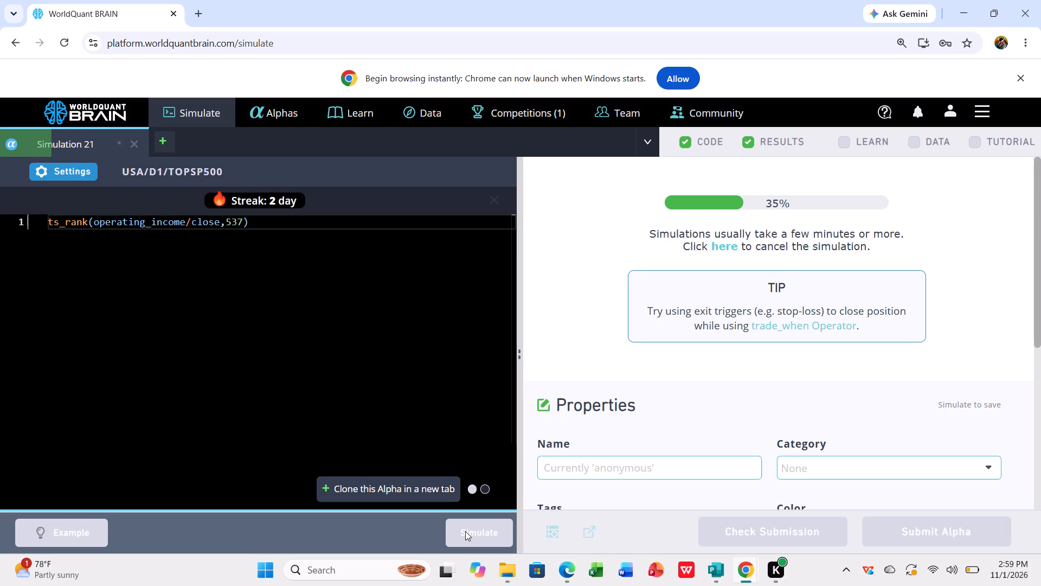
# Browse the unsubmitted alphas list through to page 29, examining the Sharpe, returns and universe of older alphas.
pyautogui.click(284, 118)
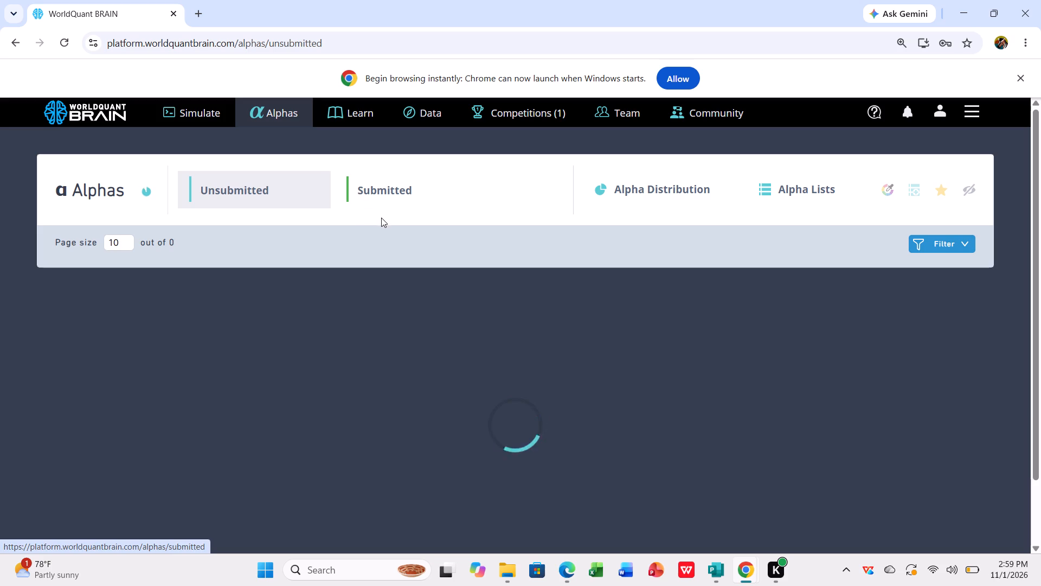
pyautogui.click(263, 187)
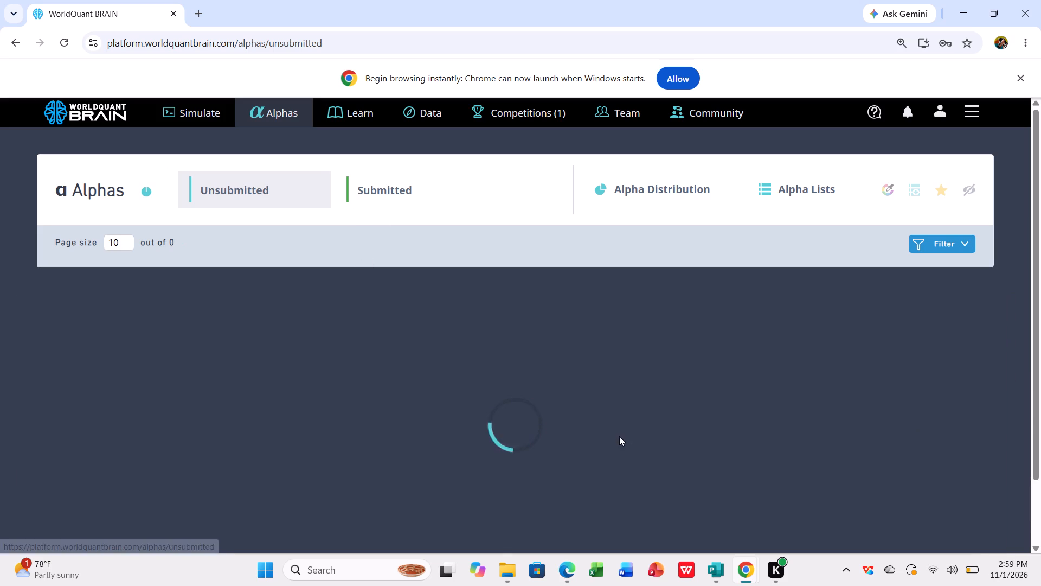
pyautogui.scroll(-2, 605, 428)
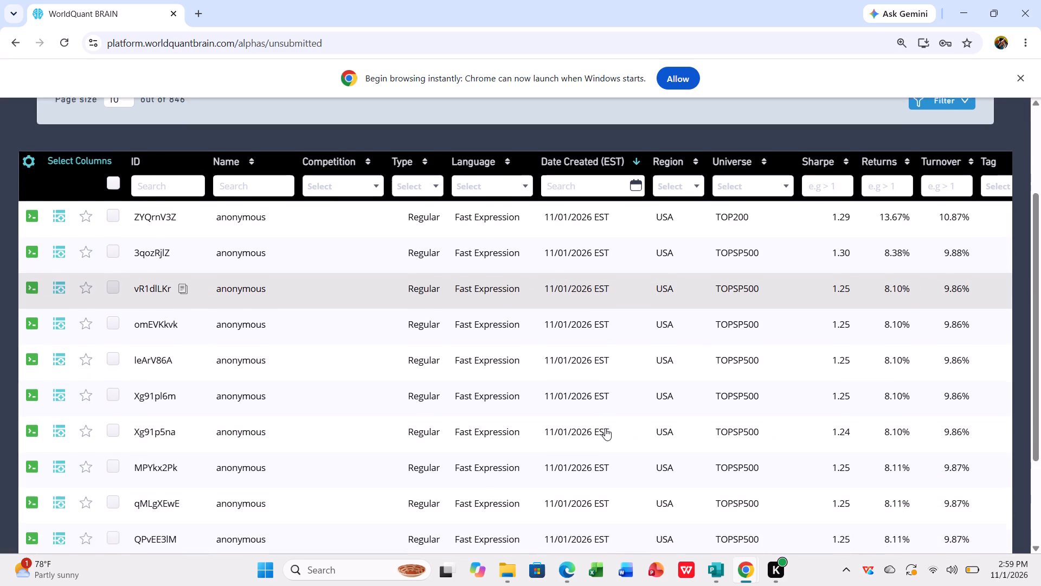
pyautogui.scroll(-4, 605, 428)
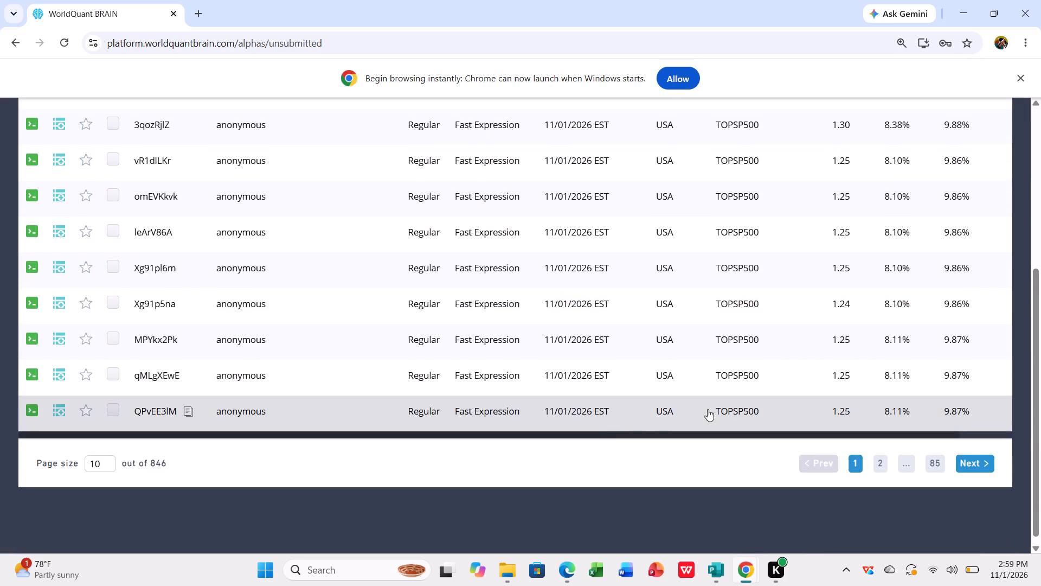
pyautogui.tripleClick(970, 463)
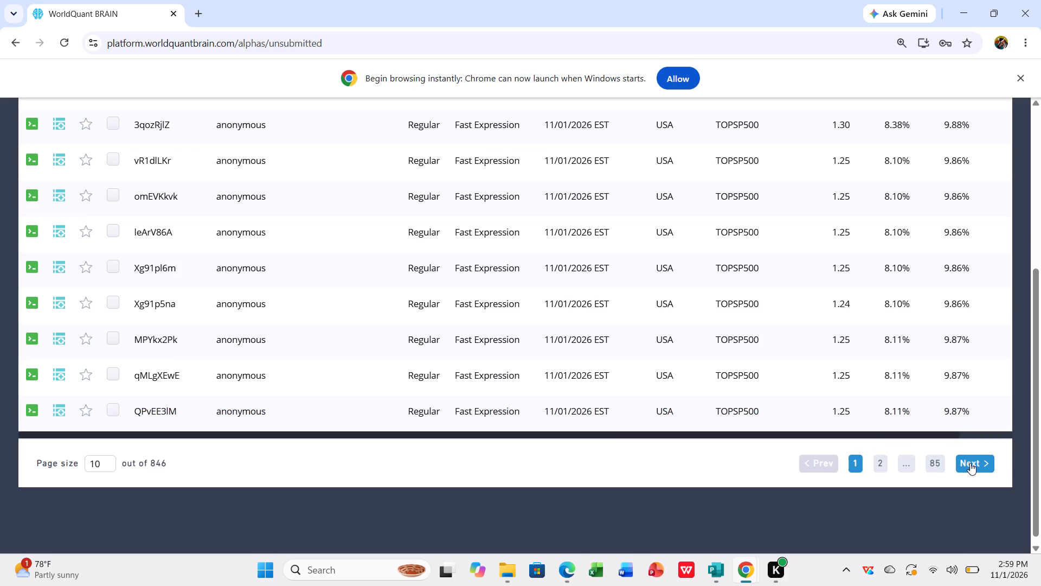
pyautogui.tripleClick(970, 463)
pyautogui.tripleClick(970, 463)
pyautogui.click(970, 463)
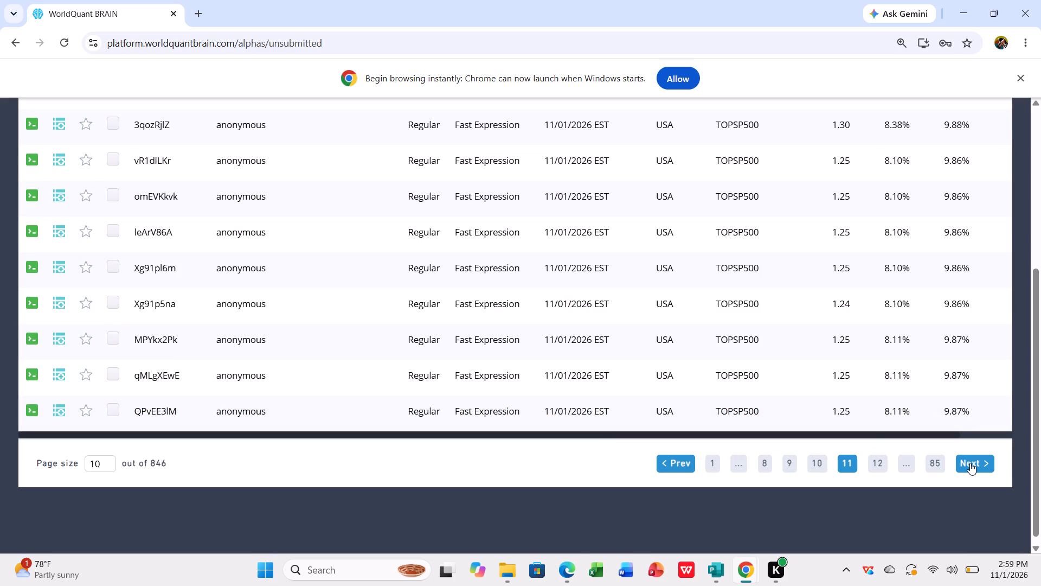
pyautogui.tripleClick(970, 463)
pyautogui.tripleClick(970, 463)
pyautogui.tripleClick(970, 463)
pyautogui.tripleClick(970, 463)
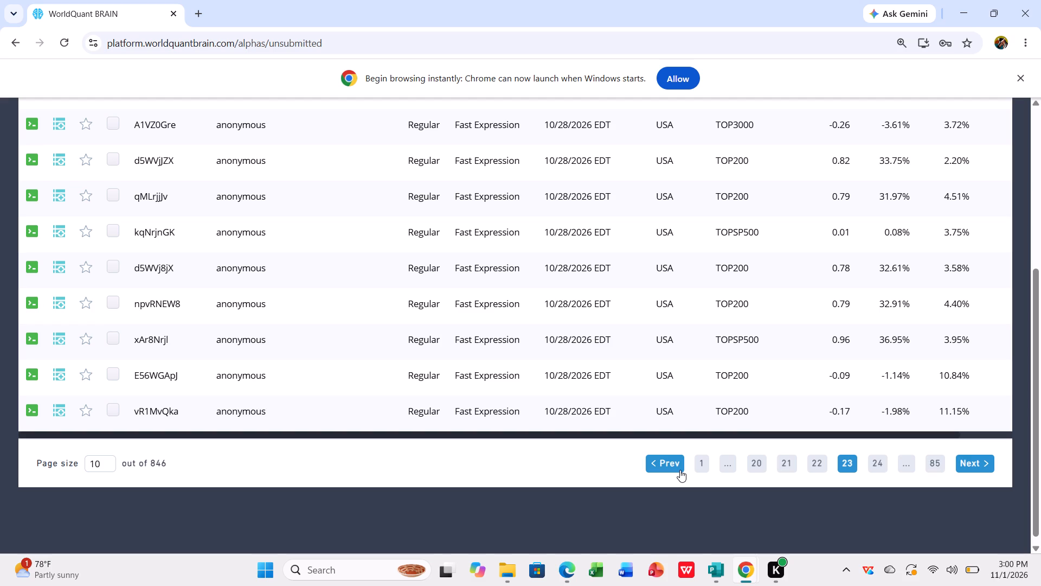
pyautogui.scroll(-1, 680, 470)
pyautogui.scroll(2, 680, 470)
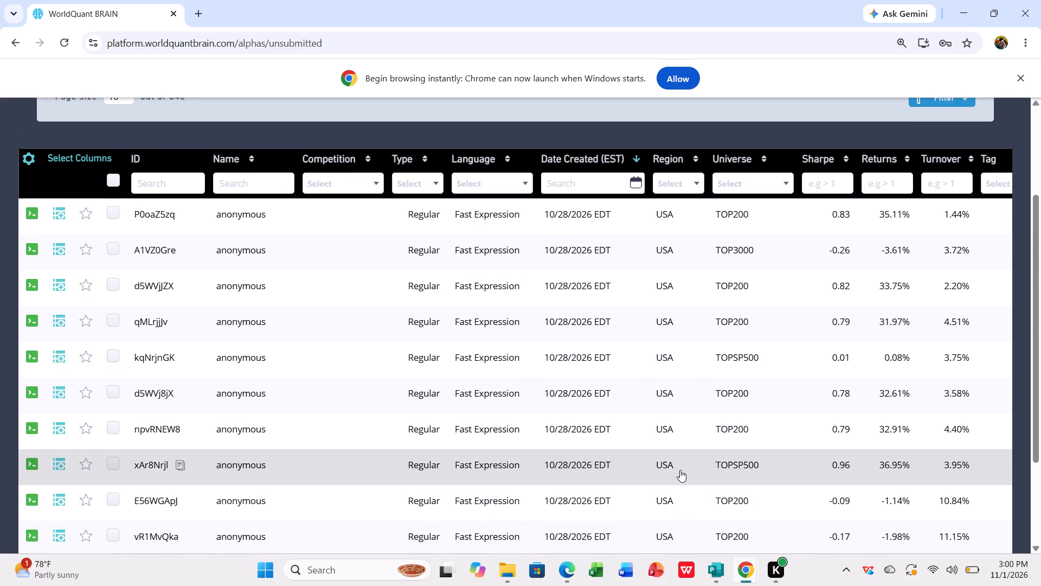
pyautogui.scroll(1, 680, 470)
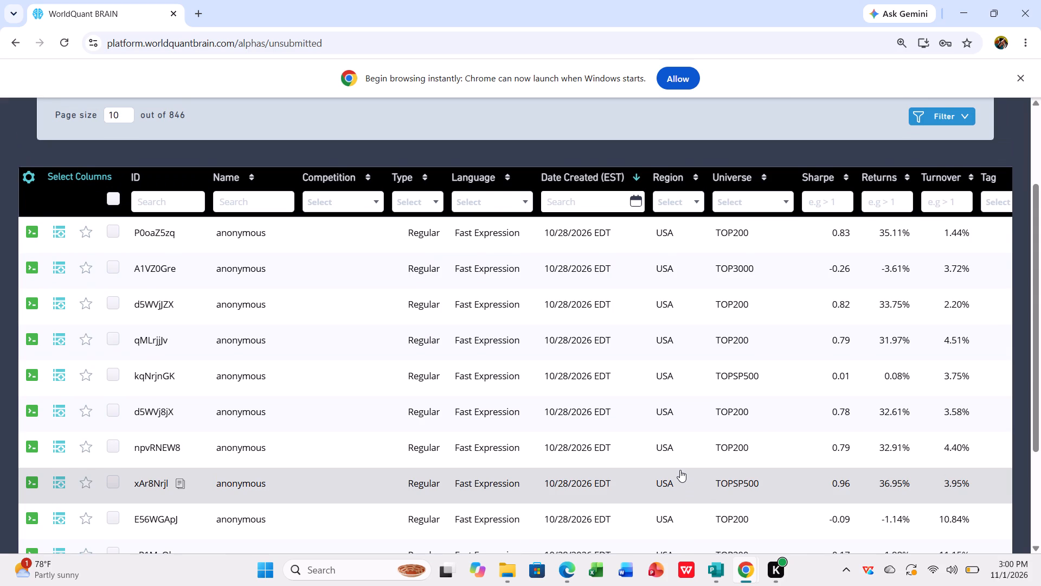
pyautogui.scroll(-2, 680, 470)
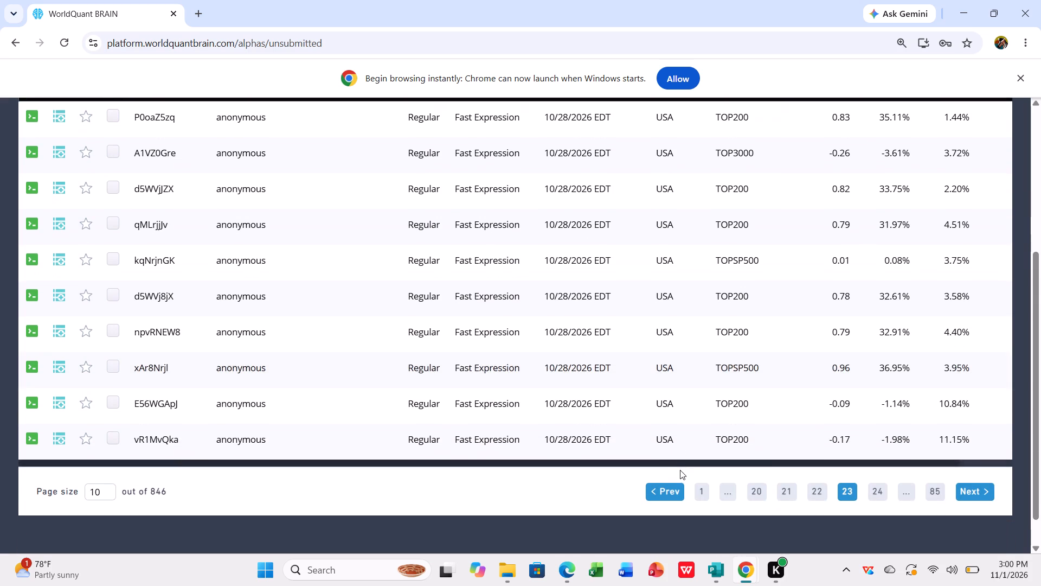
pyautogui.scroll(-1, 680, 470)
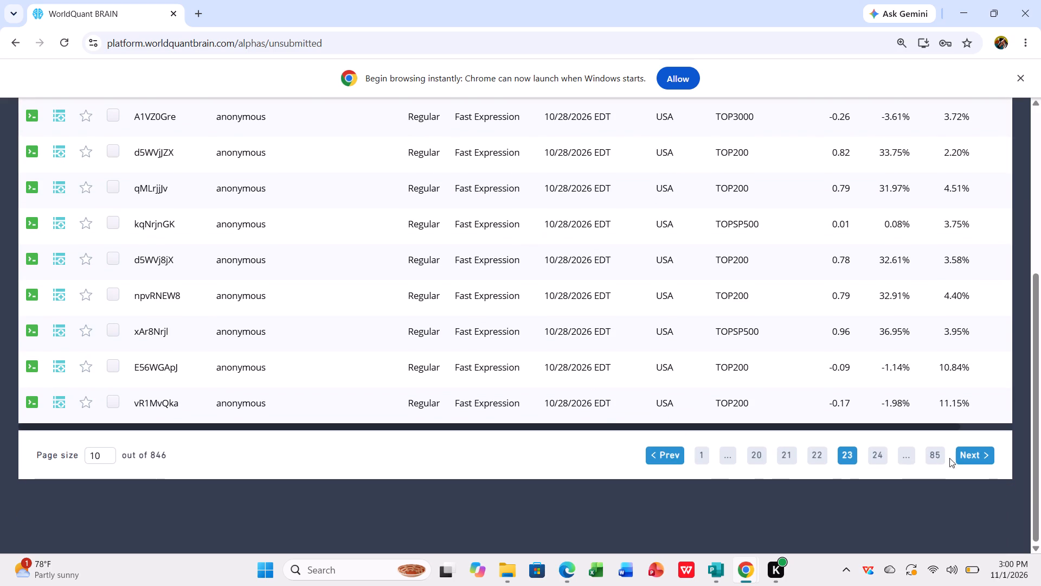
pyautogui.click(980, 455)
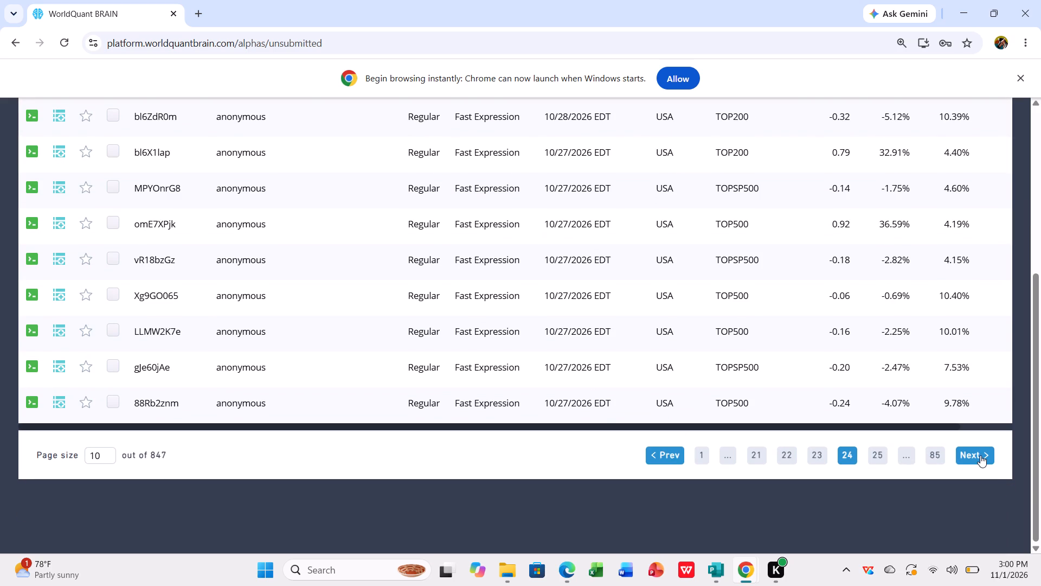
pyautogui.click(980, 455)
pyautogui.click(980, 455)
pyautogui.tripleClick(980, 455)
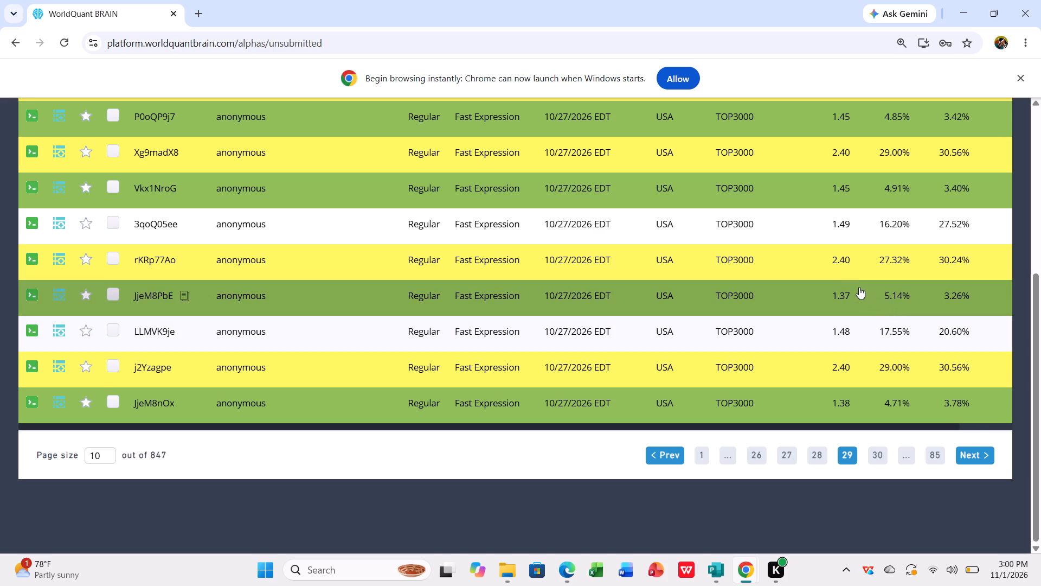
# Clone the implied-volatility alpha rKRp77Ao into a new simulation and run it with its TOP3000, Sector, decay 8 settings kept.
pyautogui.click(832, 259)
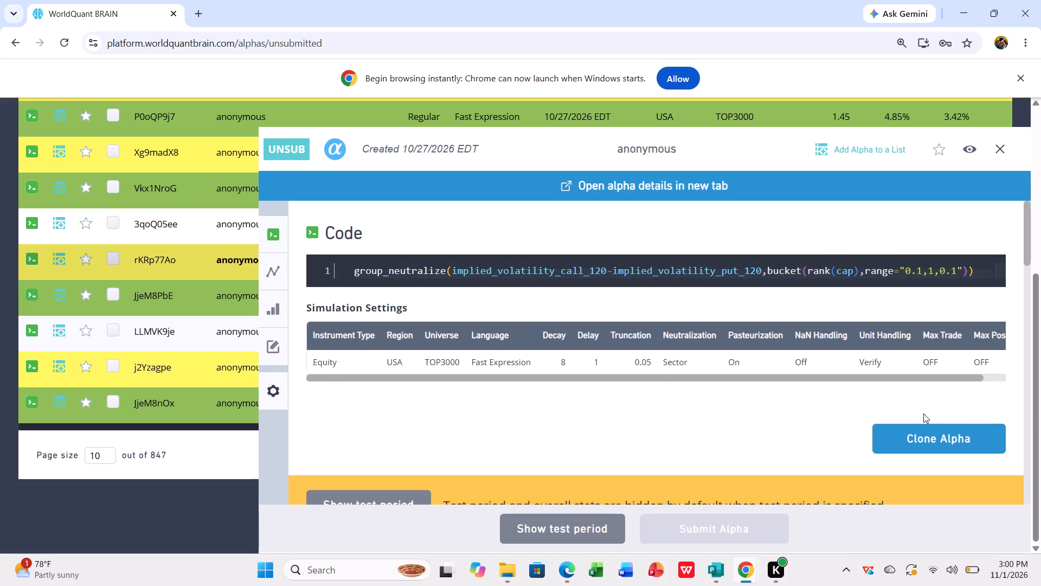
pyautogui.click(944, 442)
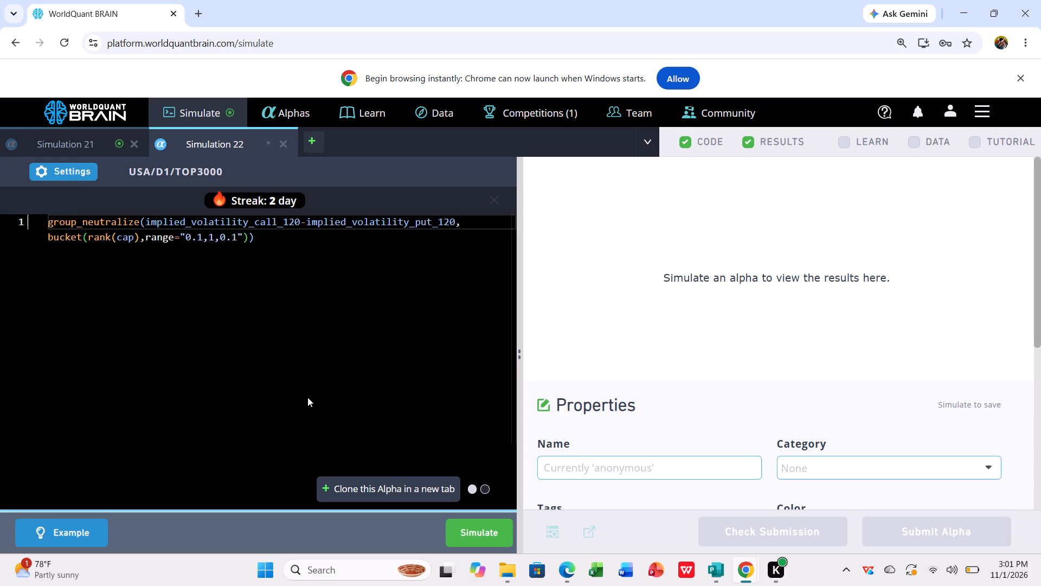
pyautogui.click(65, 168)
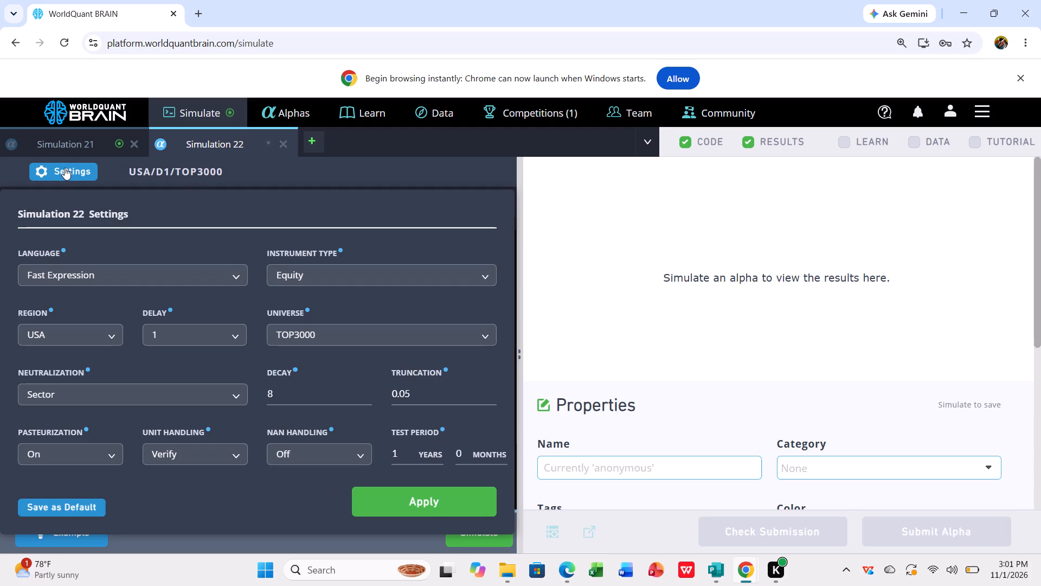
pyautogui.click(389, 494)
pyautogui.click(465, 527)
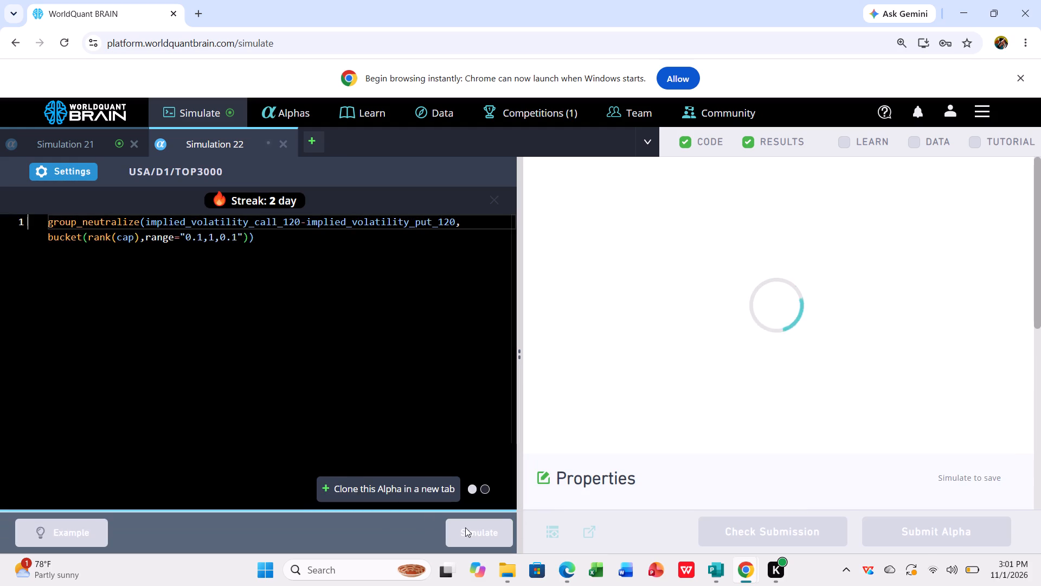
# In Simulation 21, reveal the test period results, switch the summary to the IS period, and expand the failed checks.
pyautogui.click(72, 140)
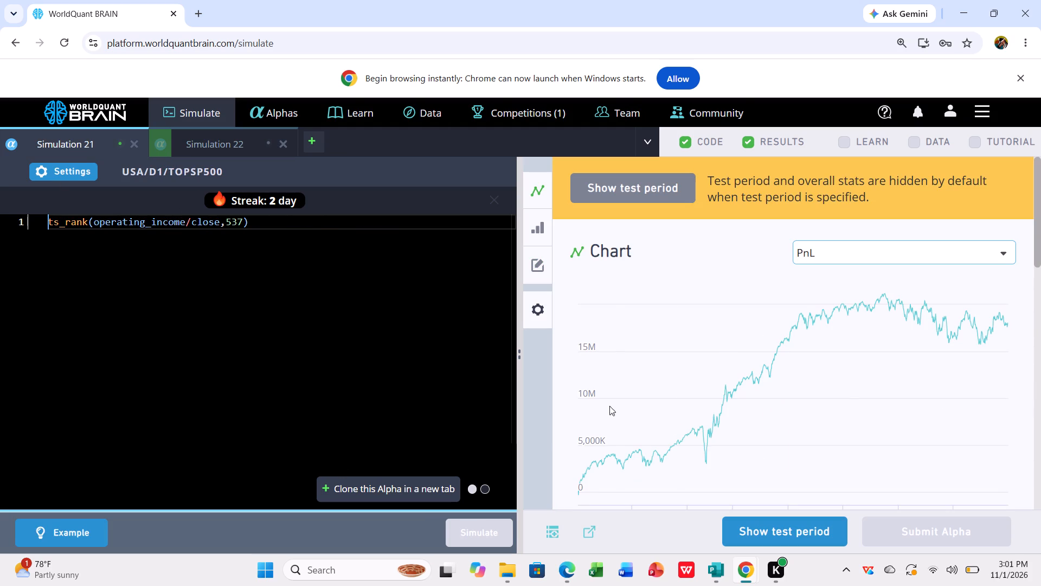
pyautogui.click(769, 524)
pyautogui.scroll(-1, 813, 440)
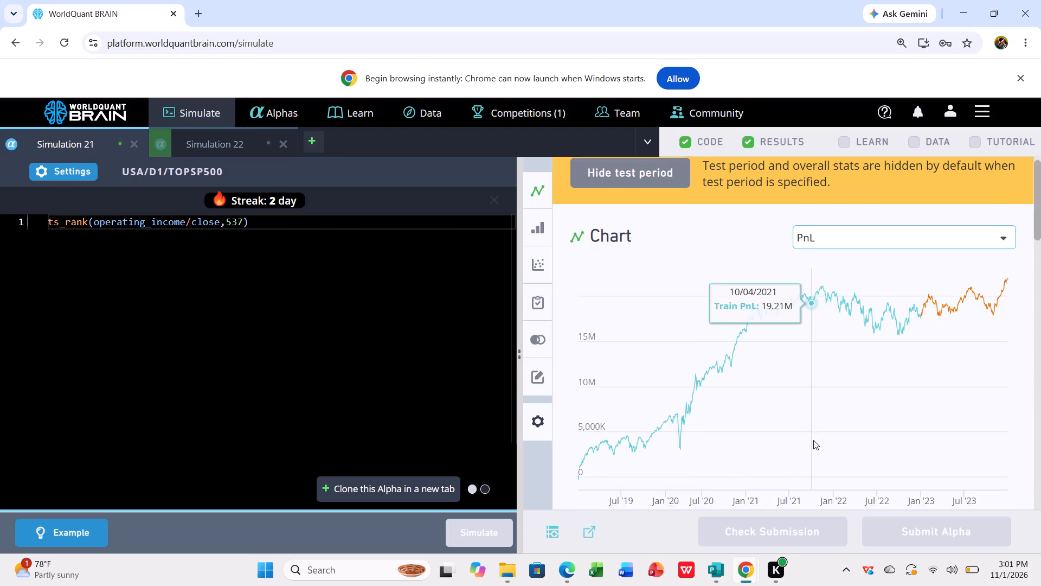
pyautogui.scroll(-3, 813, 440)
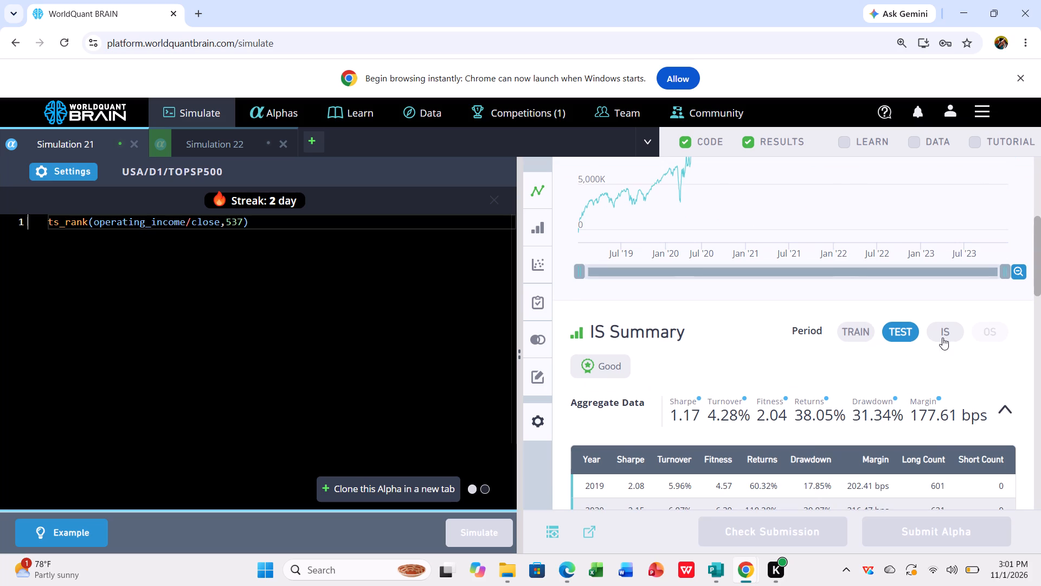
pyautogui.click(947, 332)
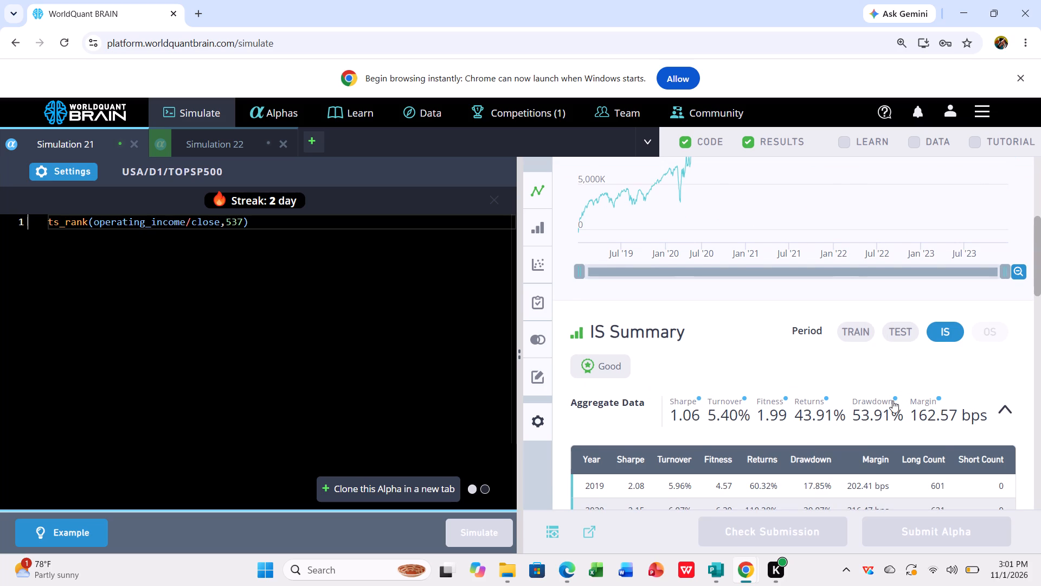
pyautogui.scroll(-5, 892, 400)
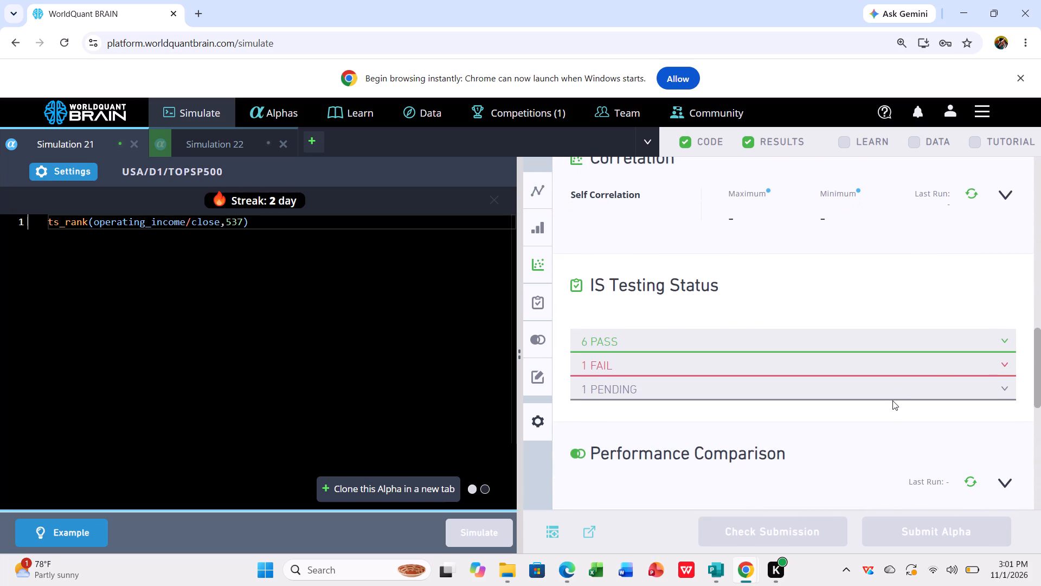
pyautogui.click(937, 362)
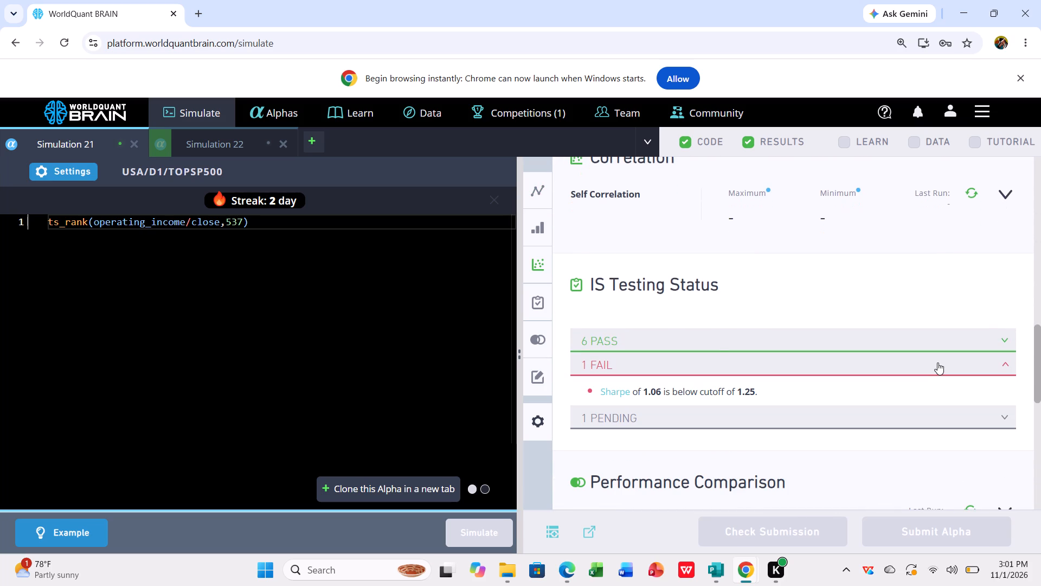
# Set Simulation 21's neutralization to Industry, apply the settings, and rerun the operating_income/close alpha.
pyautogui.click(83, 169)
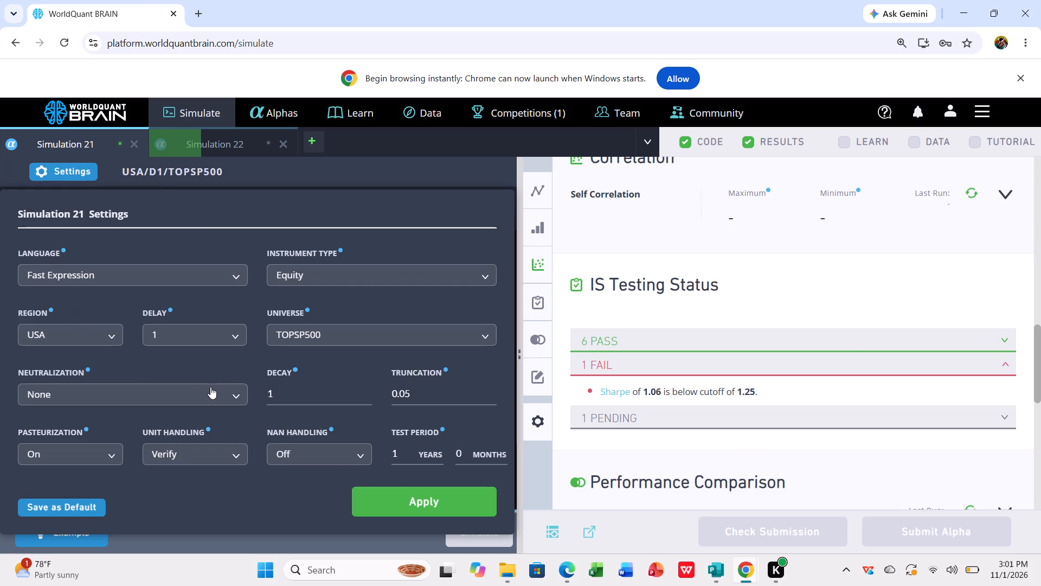
pyautogui.click(214, 389)
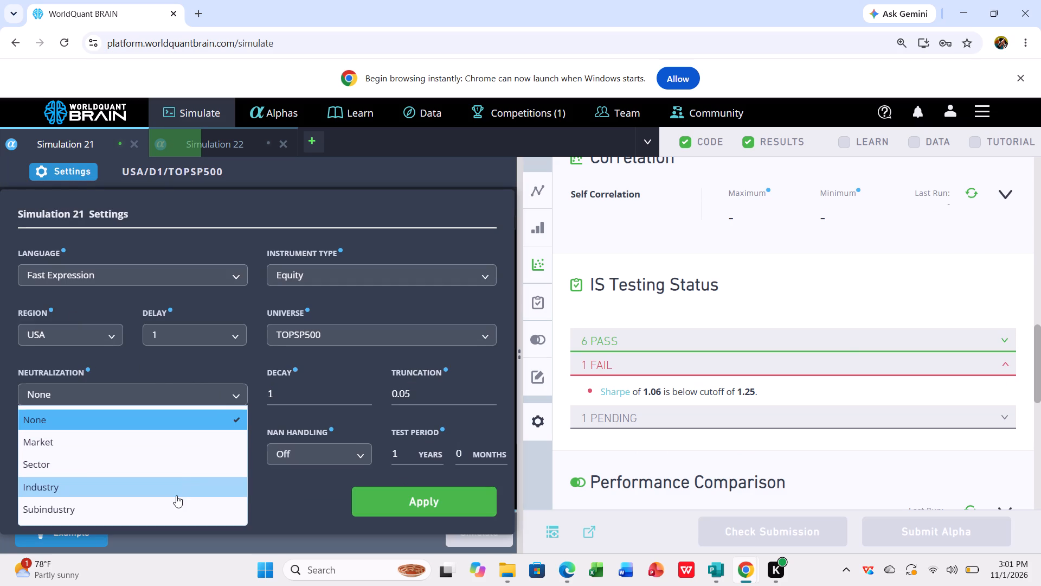
pyautogui.click(176, 488)
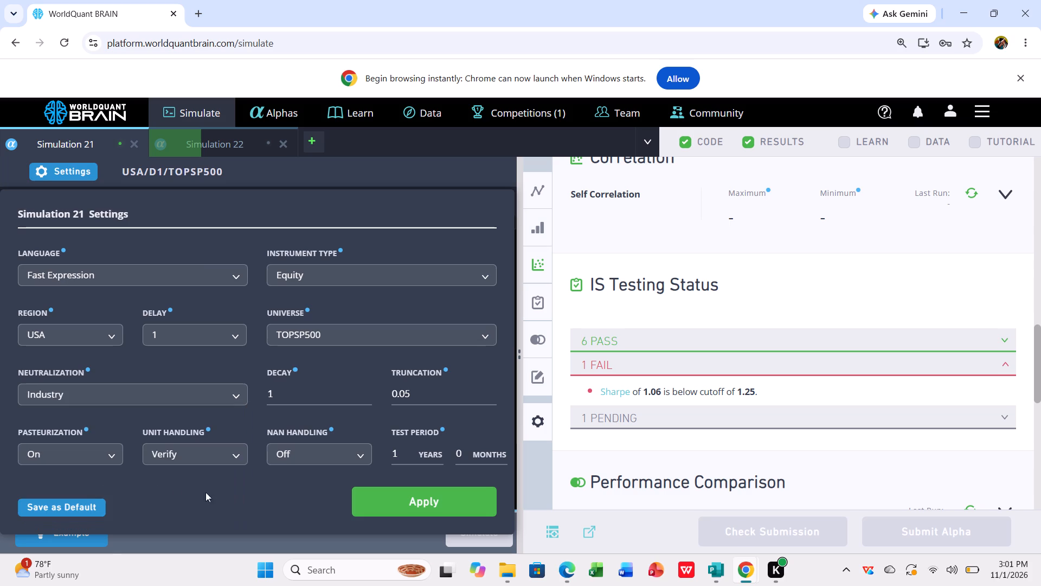
pyautogui.click(404, 502)
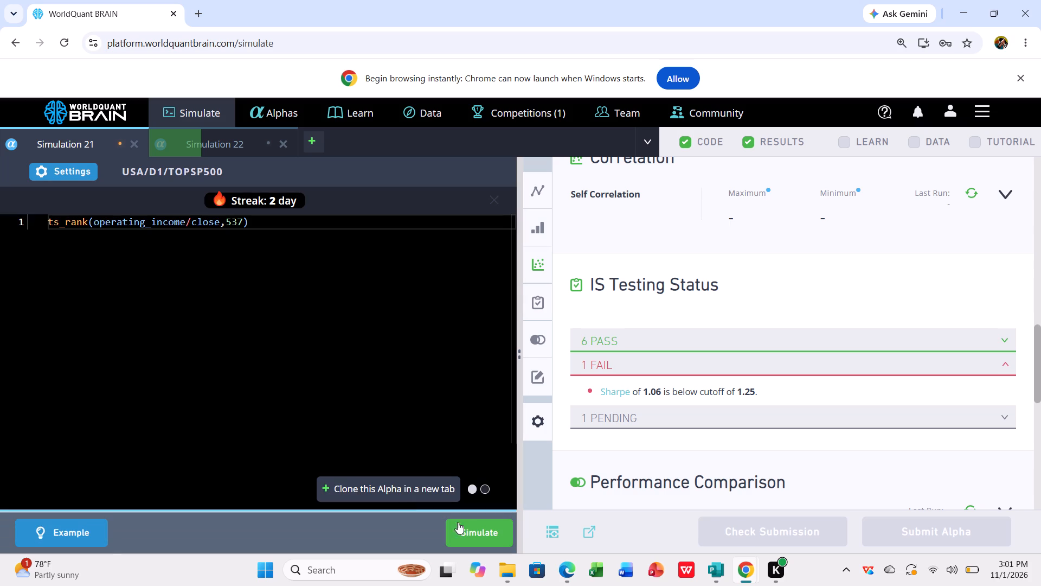
pyautogui.click(483, 525)
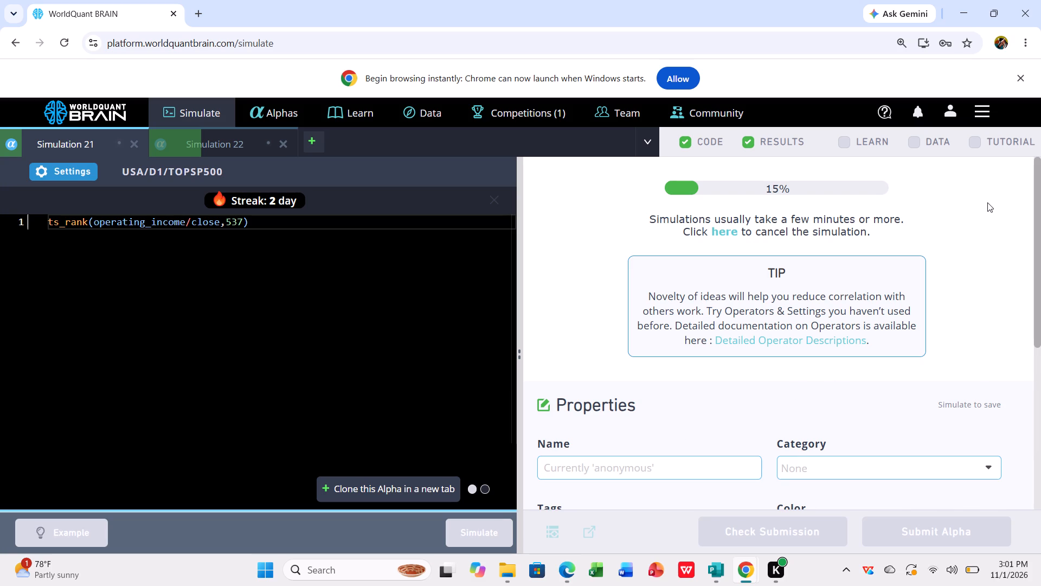
# Open the tutorial page and read through the BRAIN Research Consultant milestone text and the steps to receive the certificate.
pyautogui.click(974, 144)
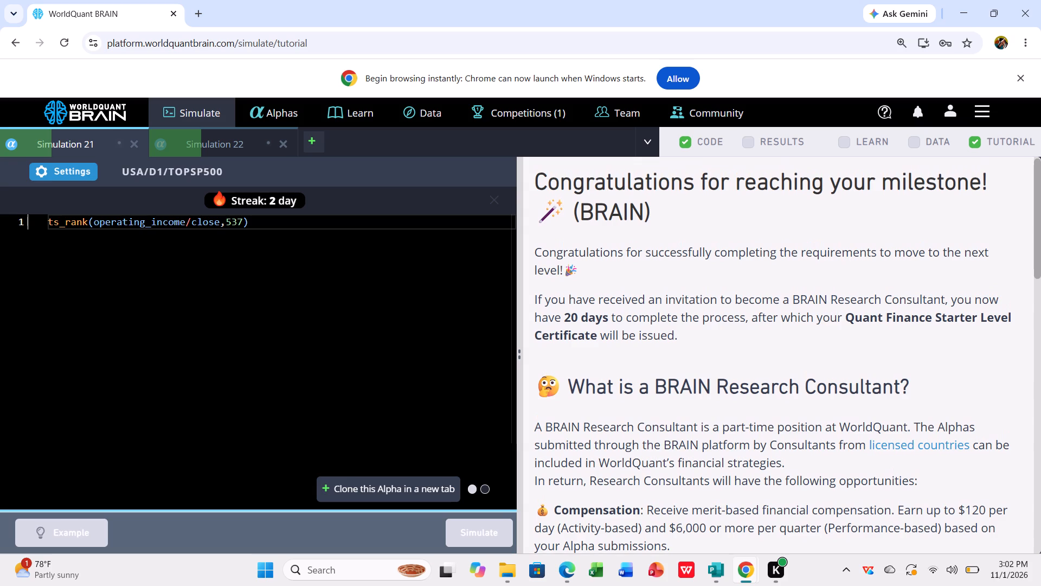
pyautogui.scroll(-2, 840, 301)
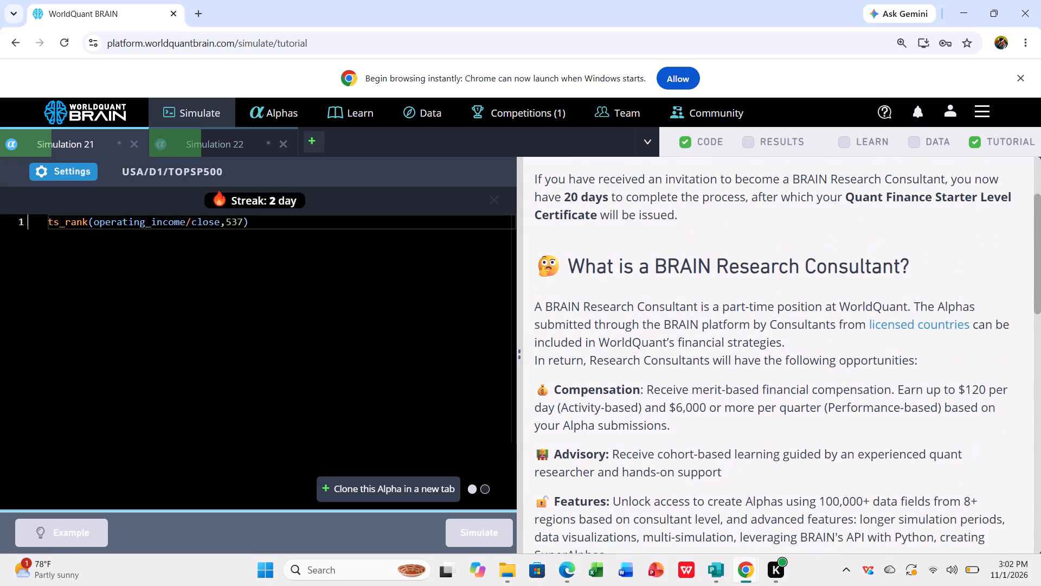
pyautogui.scroll(-2, 840, 301)
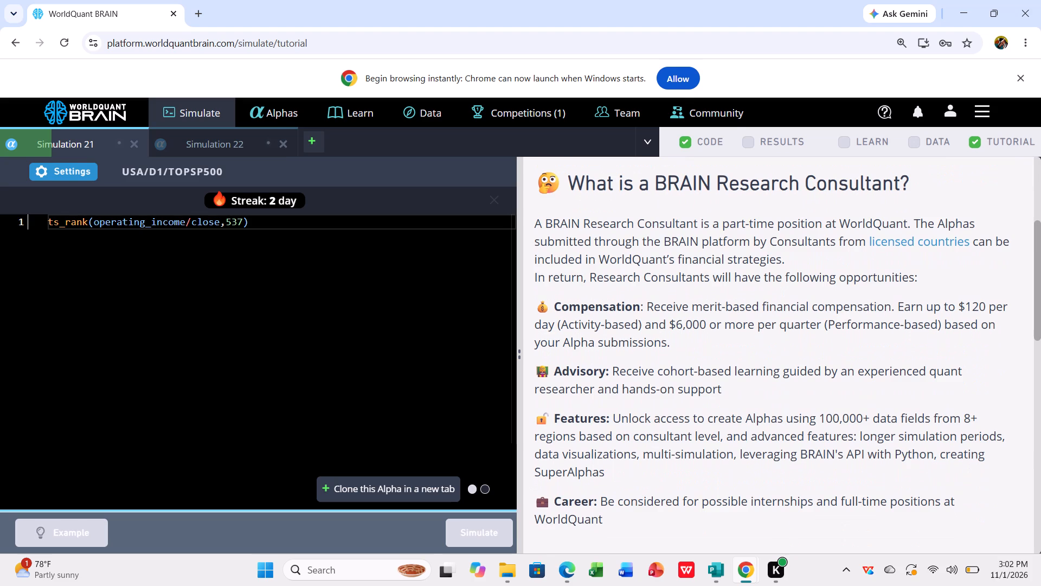
pyautogui.scroll(-1, 840, 301)
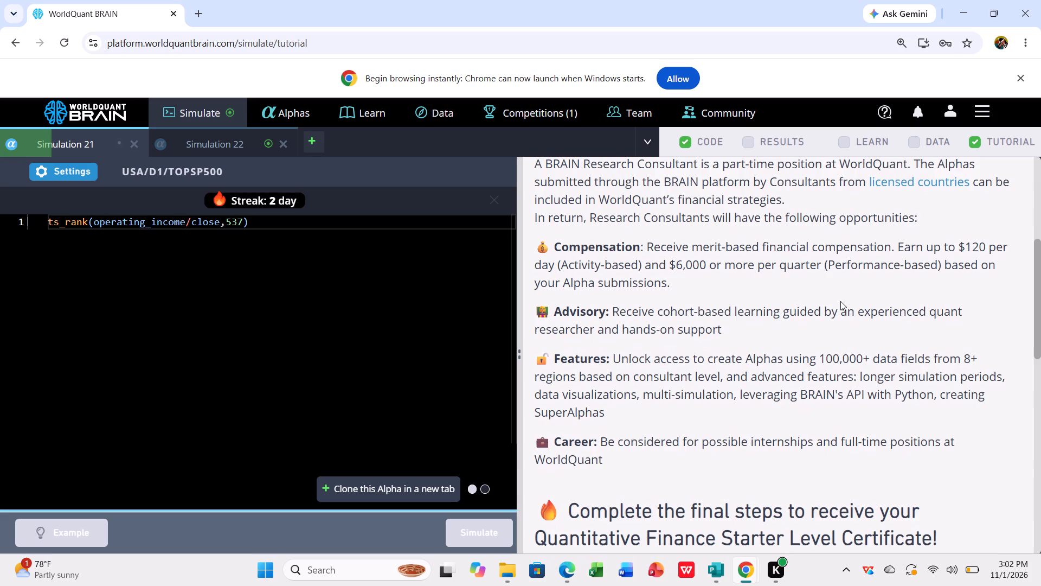
pyautogui.scroll(-4, 840, 301)
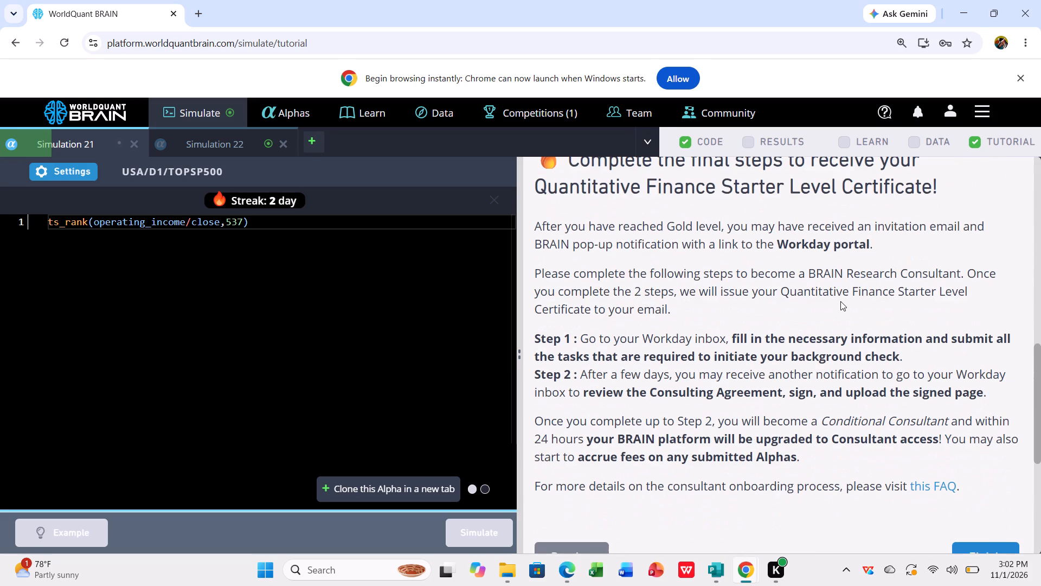
pyautogui.scroll(-3, 840, 301)
pyautogui.scroll(1, 840, 301)
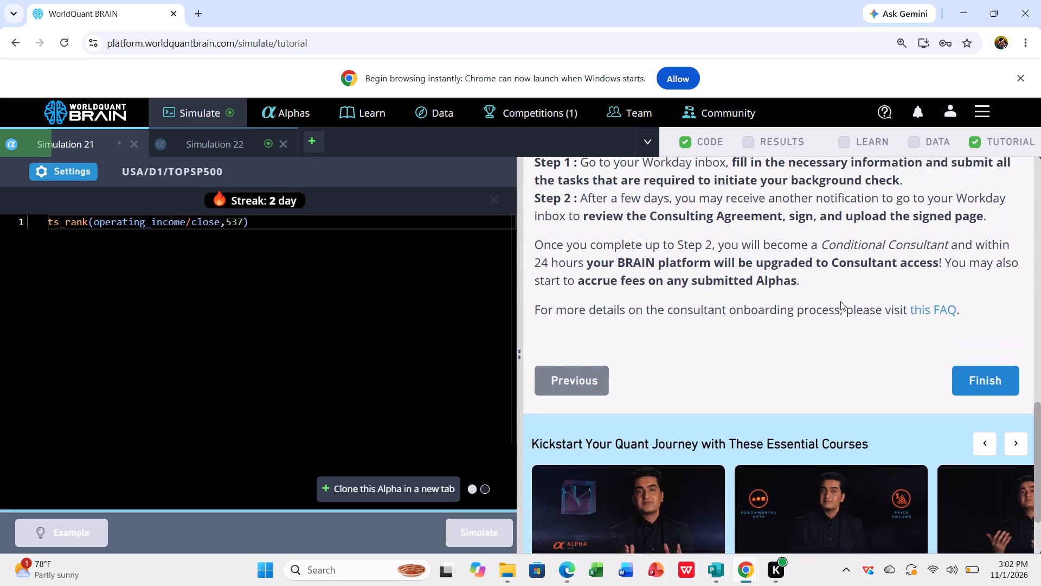
pyautogui.scroll(8, 840, 301)
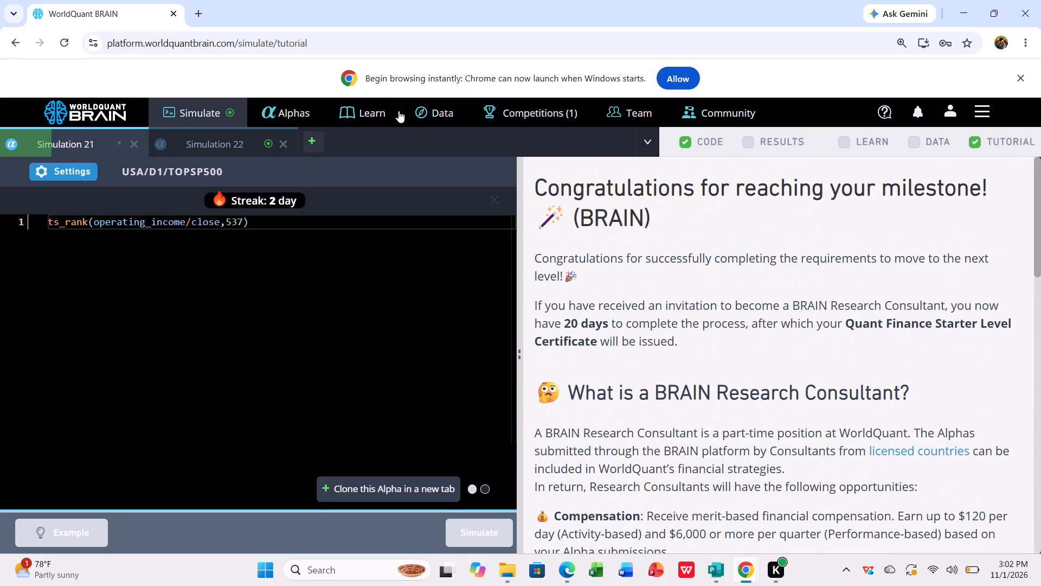
# In Simulation 22, reveal the test period results, switch the summary to the IS period, and expand the failed checks.
pyautogui.click(220, 148)
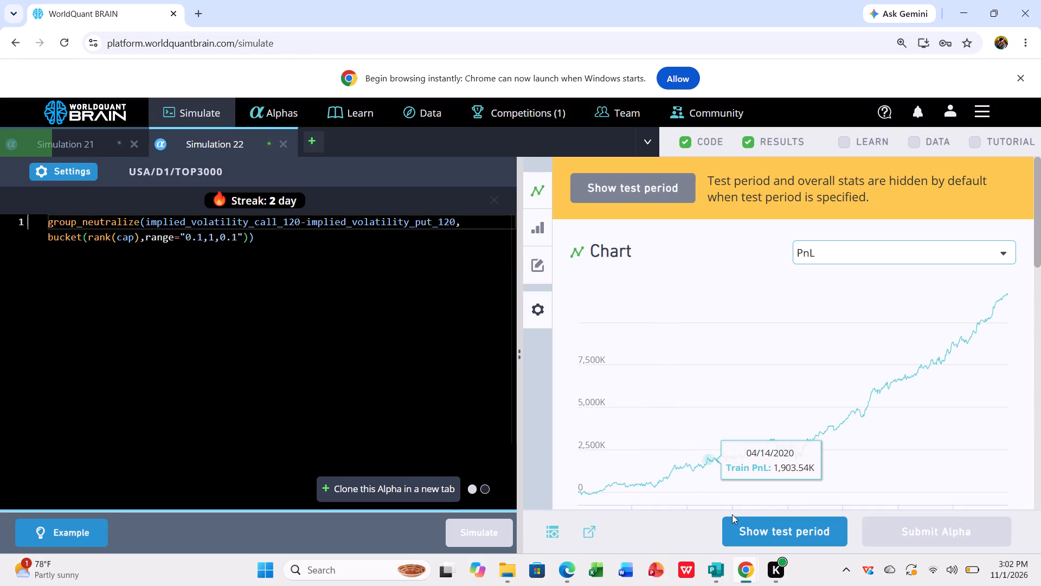
pyautogui.click(755, 526)
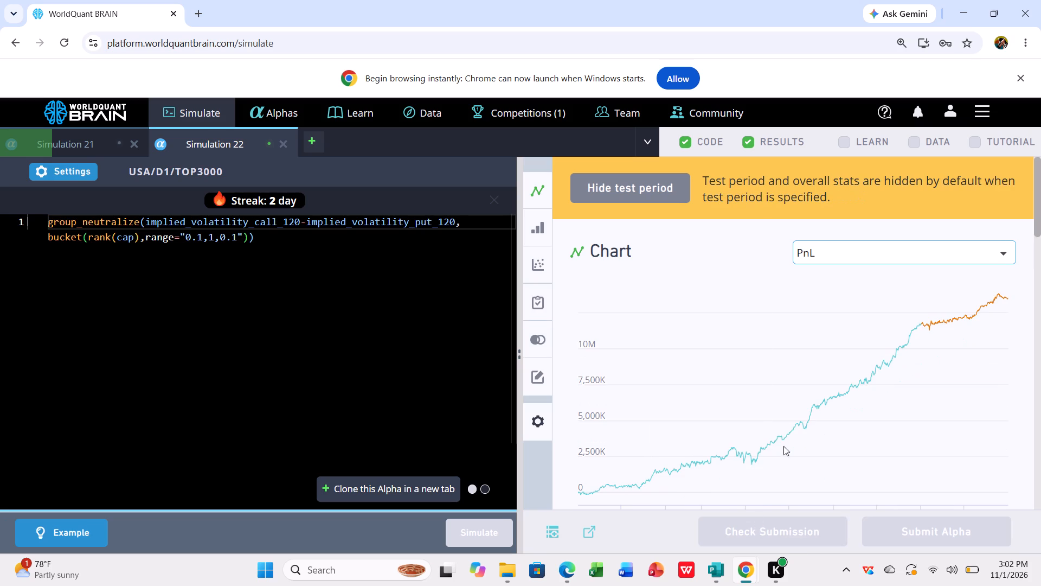
pyautogui.scroll(-5, 808, 436)
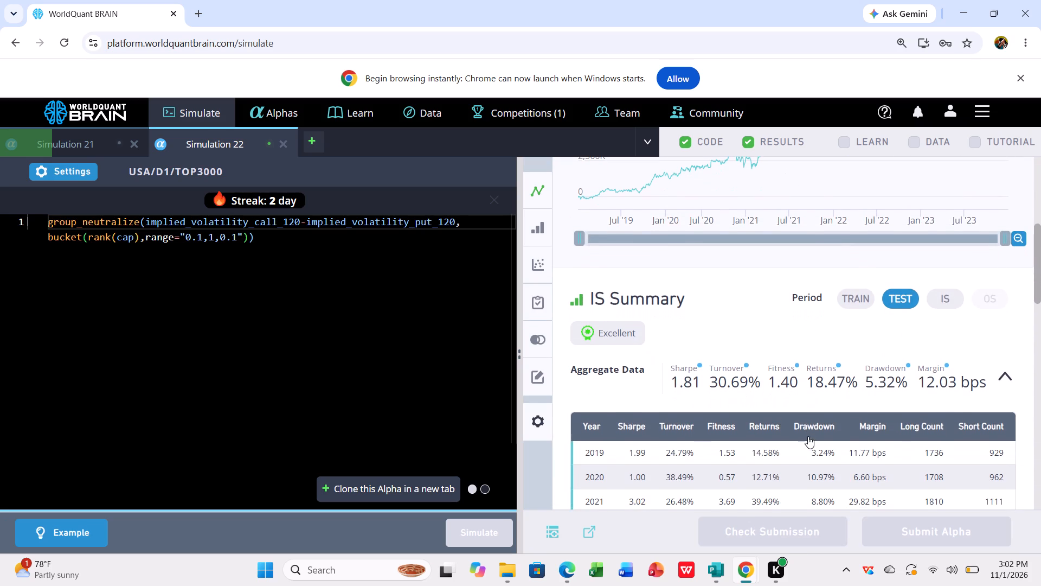
pyautogui.scroll(-1, 808, 436)
pyautogui.click(947, 296)
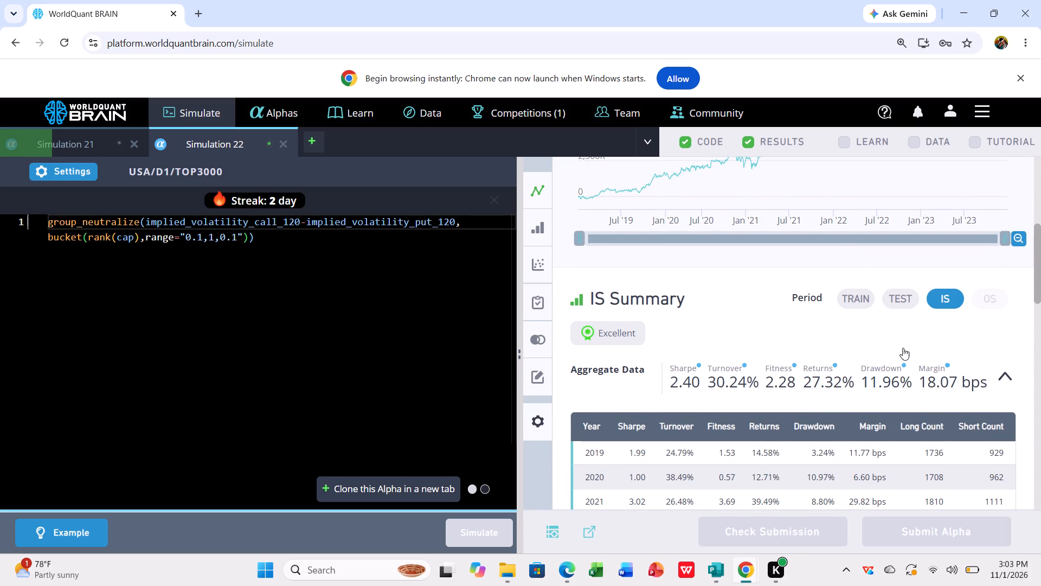
pyautogui.scroll(-5, 903, 348)
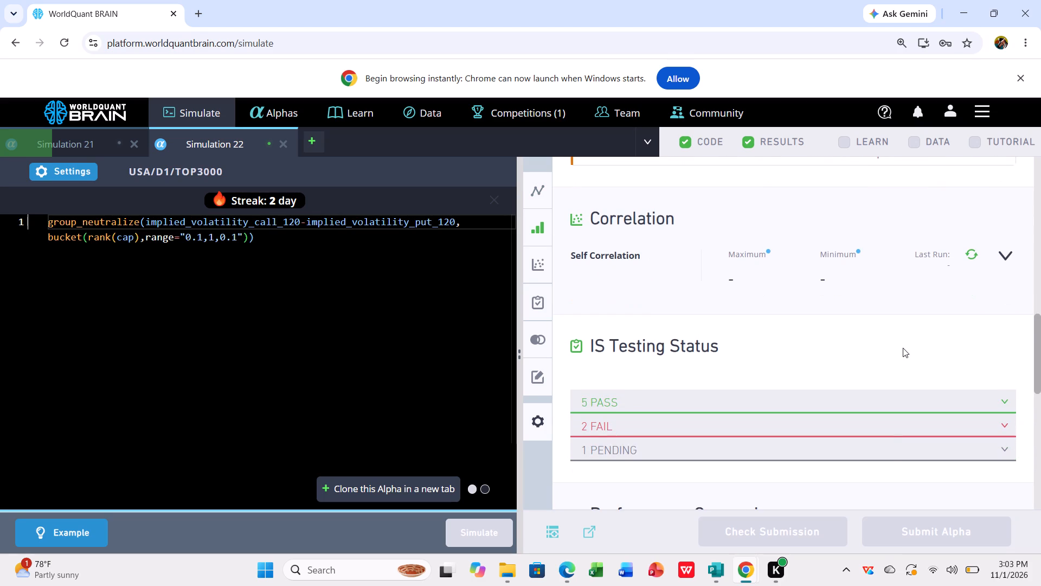
pyautogui.click(949, 421)
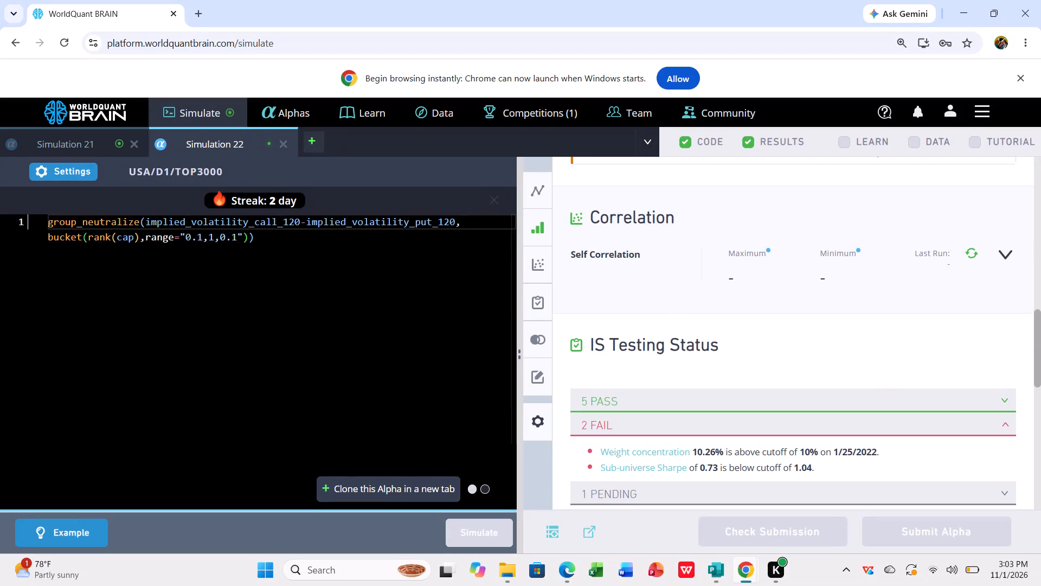
# Set Simulation 22's universe to TOP2000, apply the settings, and rerun the implied-volatility alpha.
pyautogui.click(68, 169)
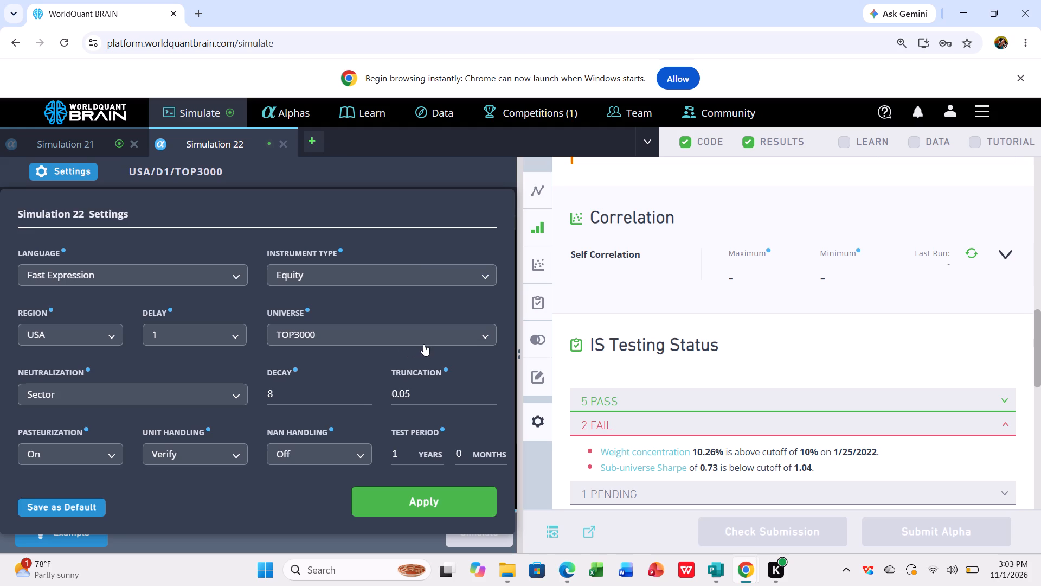
pyautogui.click(439, 336)
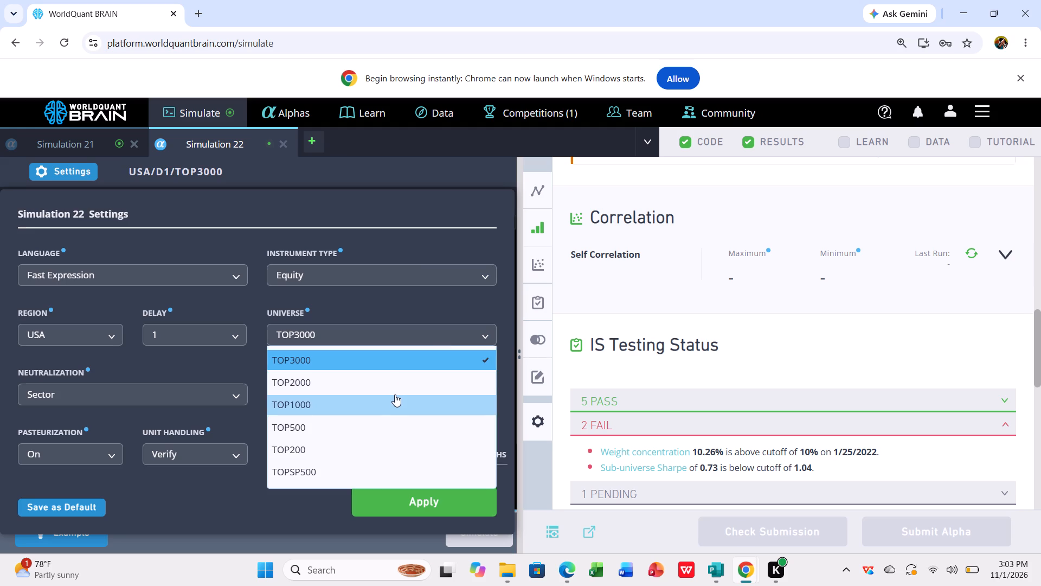
pyautogui.click(395, 383)
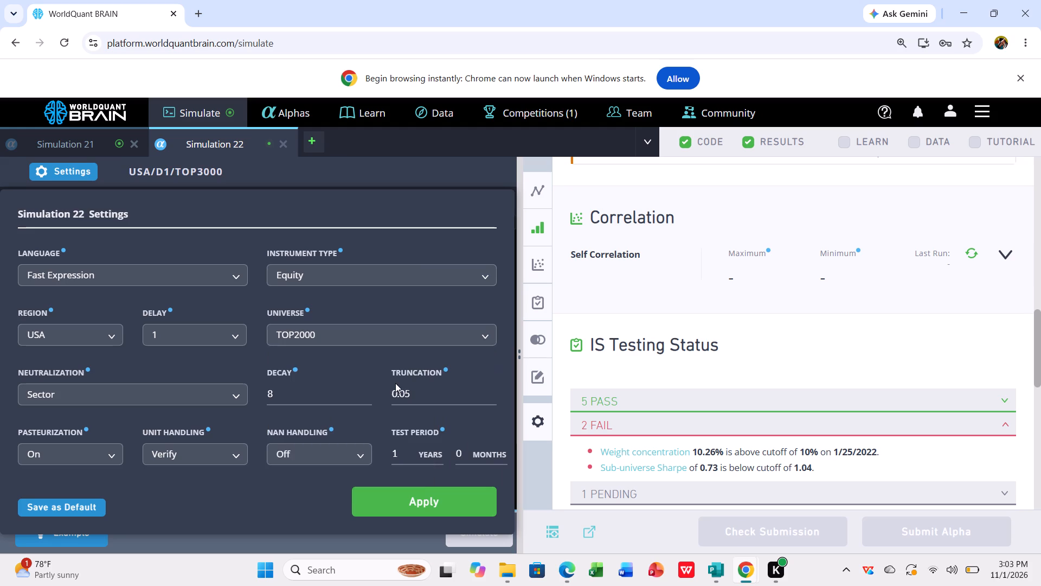
pyautogui.click(421, 501)
pyautogui.click(478, 533)
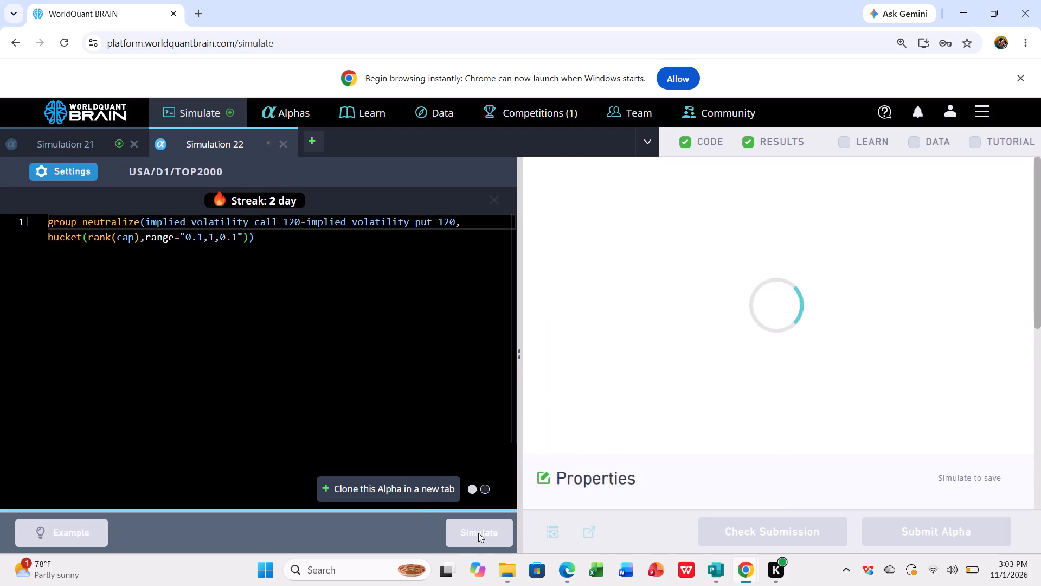
# Return to Simulation 21's results, reveal the test period, try to submit the alpha, and expand the failed check.
pyautogui.doubleClick(93, 142)
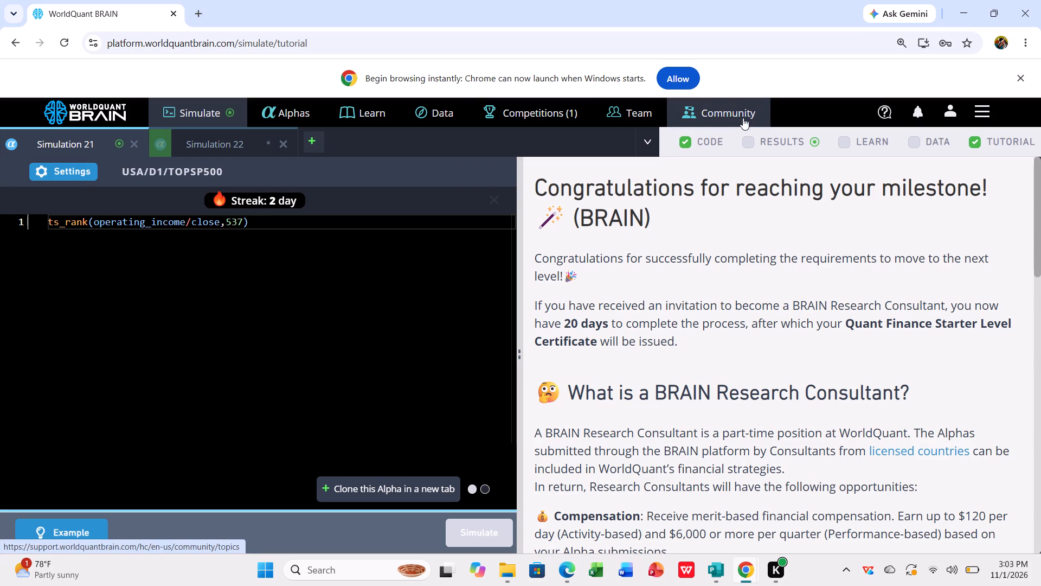
pyautogui.click(749, 139)
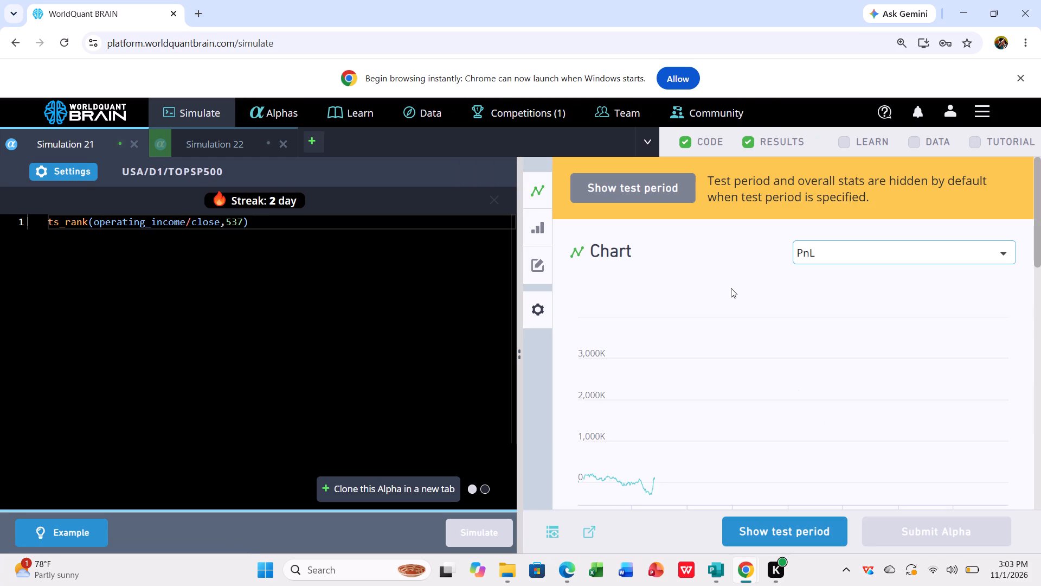
pyautogui.click(785, 523)
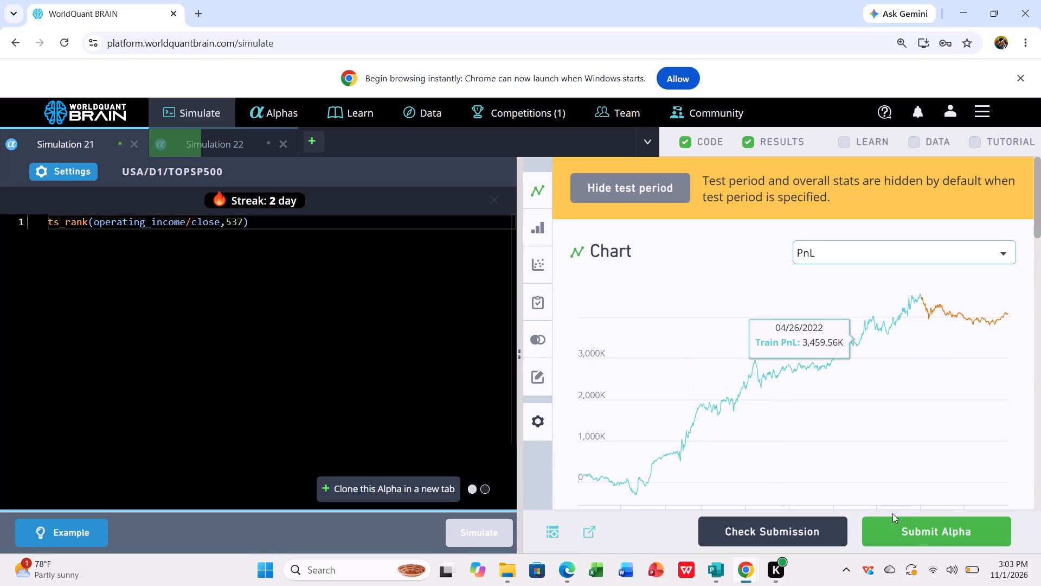
pyautogui.click(927, 536)
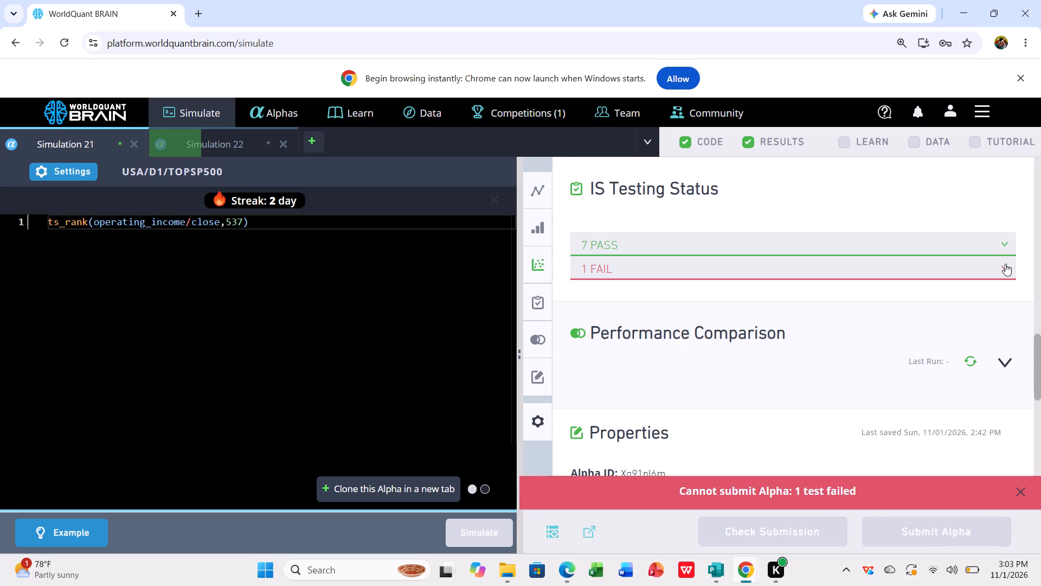
pyautogui.click(1001, 267)
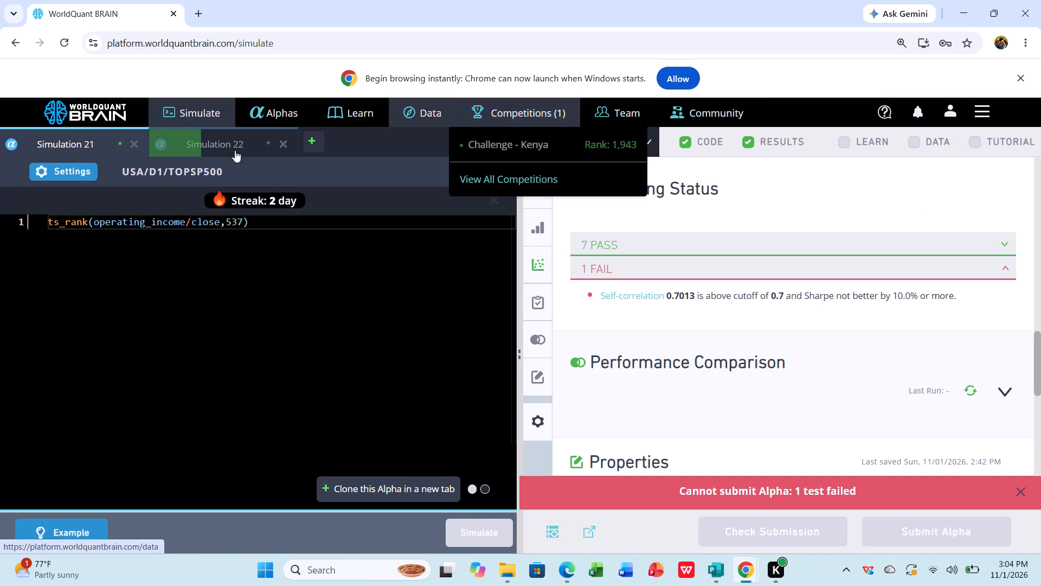
# Set Simulation 21's neutralization to Subindustry, apply the settings, and rerun the alpha.
pyautogui.click(79, 167)
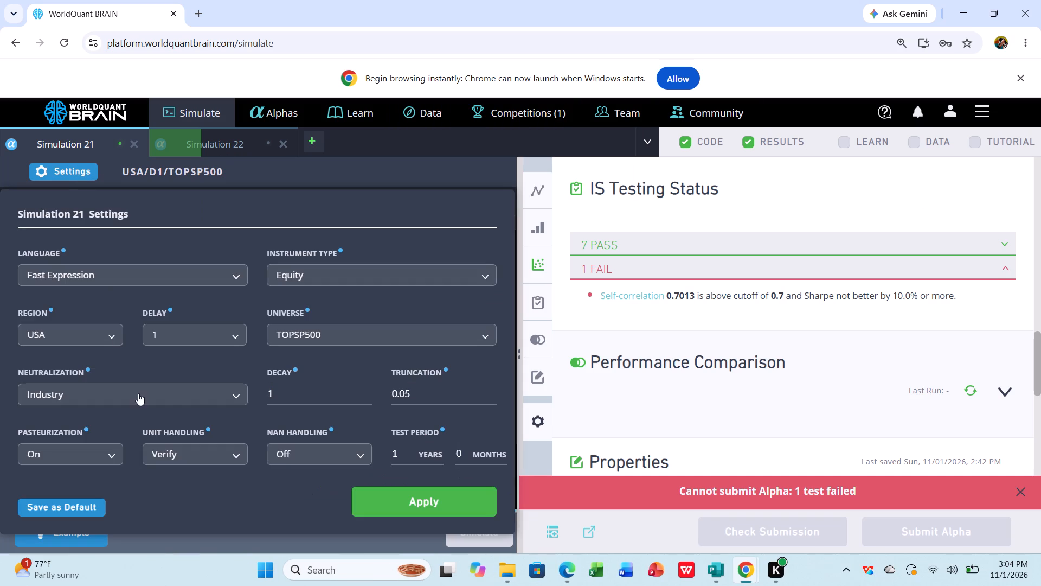
pyautogui.click(203, 395)
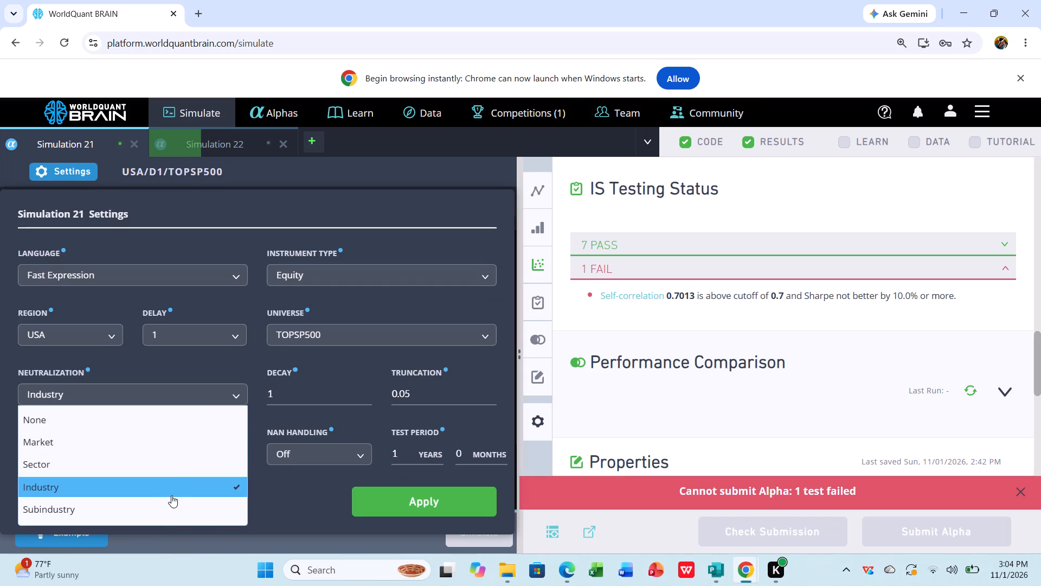
pyautogui.click(166, 506)
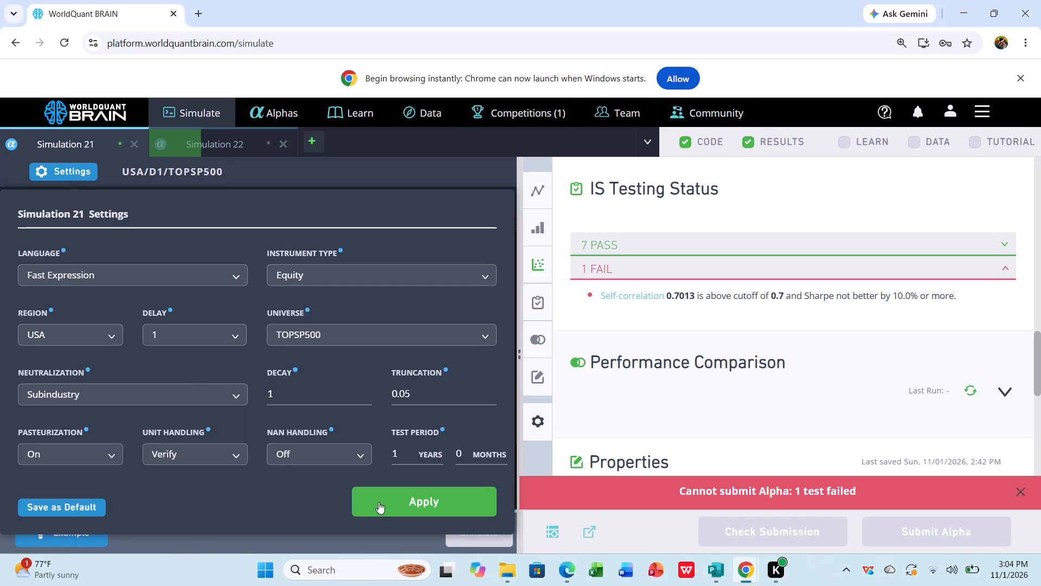
pyautogui.click(379, 502)
pyautogui.click(466, 526)
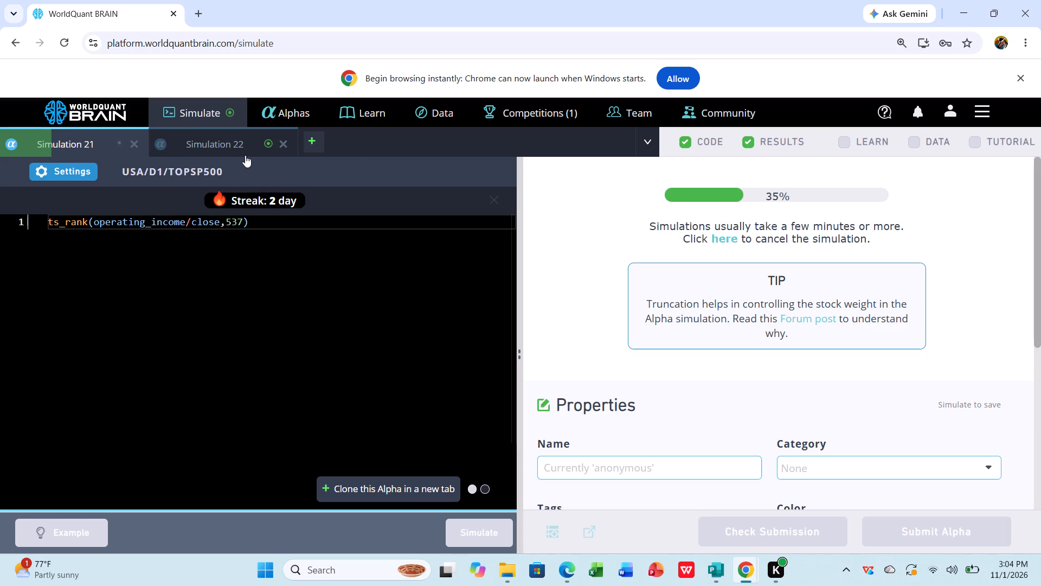
# Open Simulation 22's TOP2000 results, reveal the test period, switch the summary to the IS period, and expand the failed checks.
pyautogui.click(237, 139)
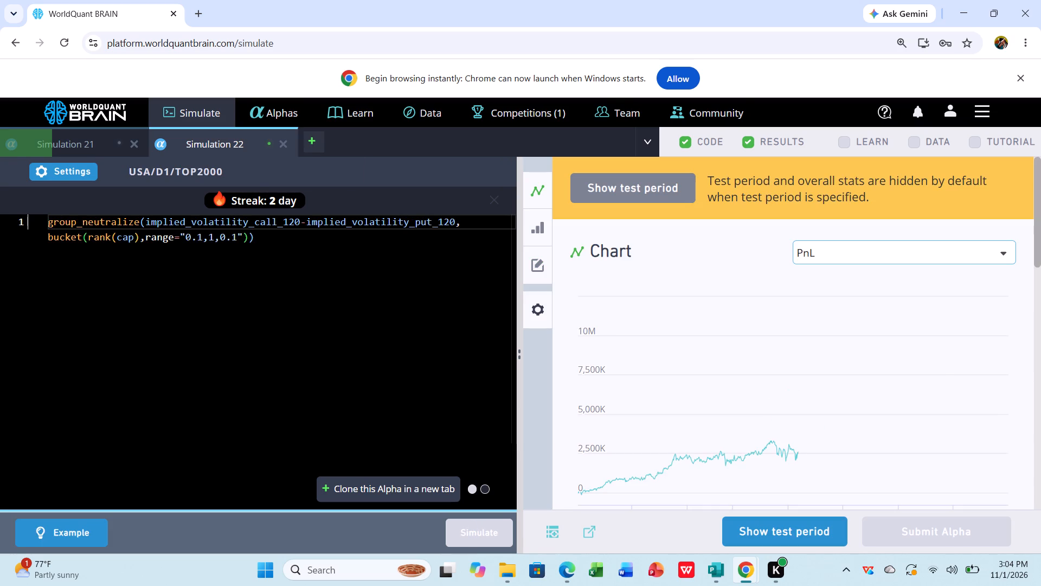
pyautogui.click(748, 527)
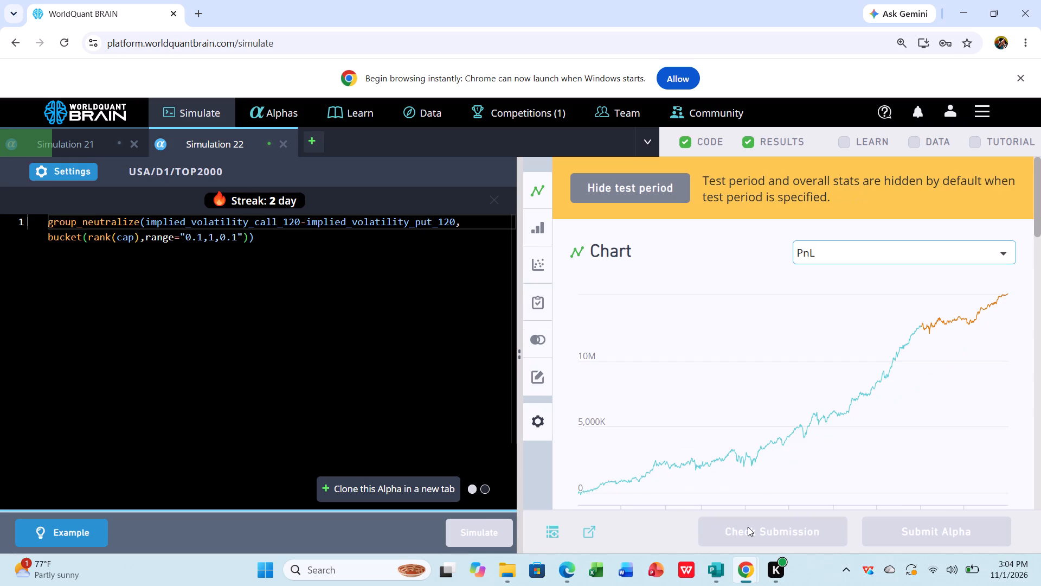
pyautogui.scroll(-4, 827, 473)
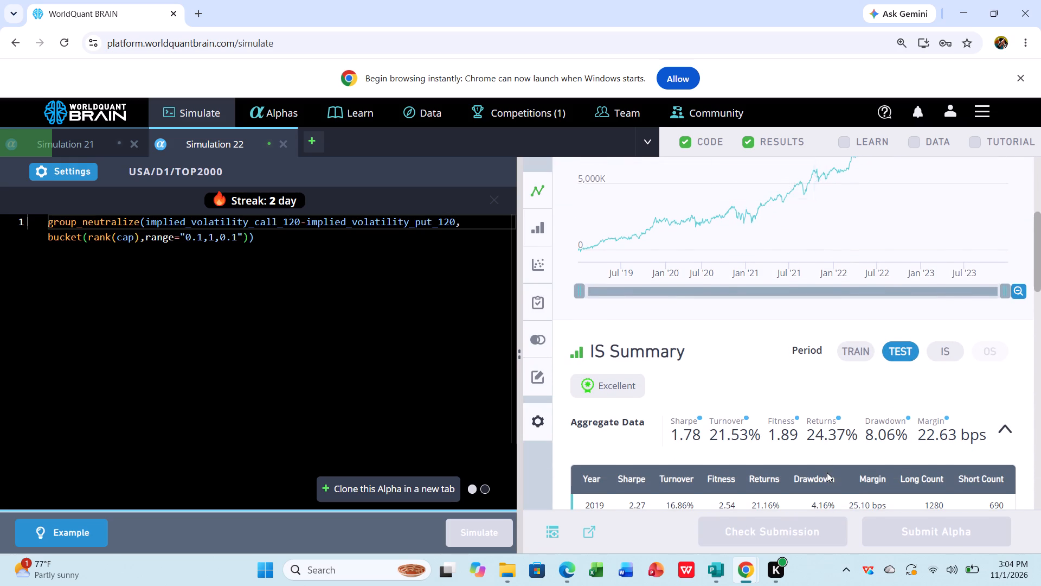
pyautogui.click(952, 354)
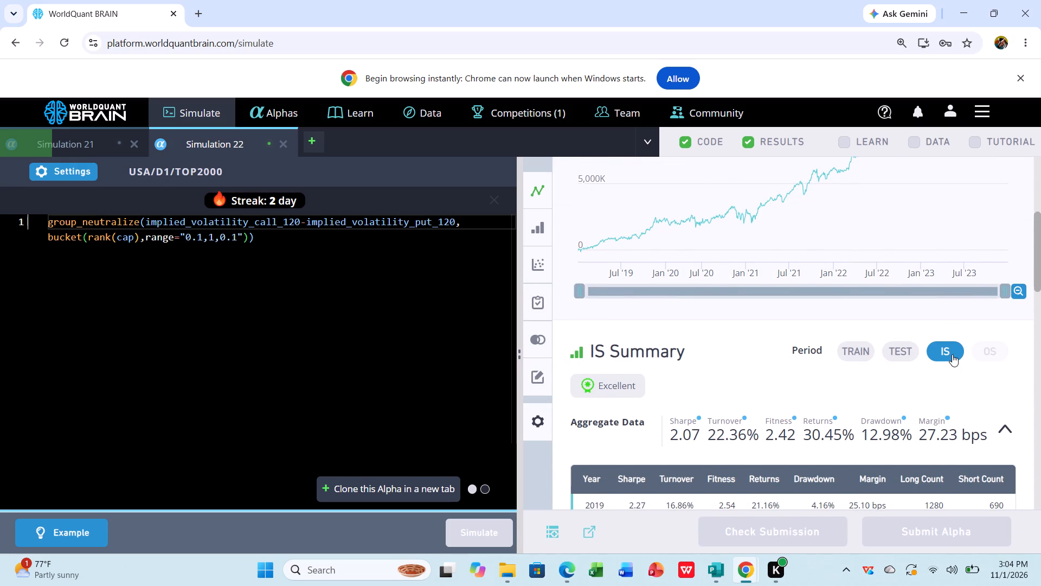
pyautogui.scroll(-3, 952, 354)
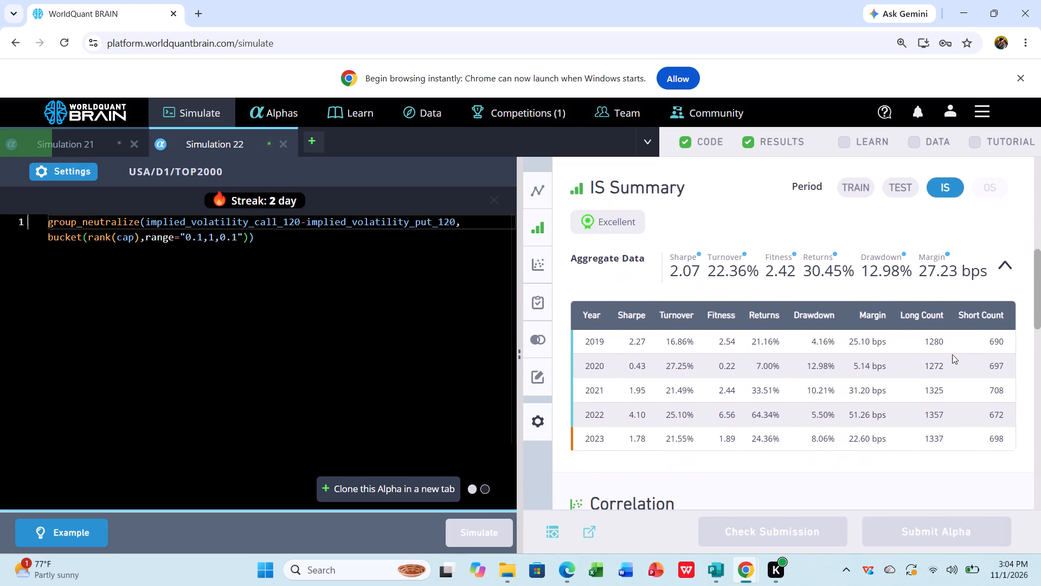
pyautogui.scroll(-3, 952, 354)
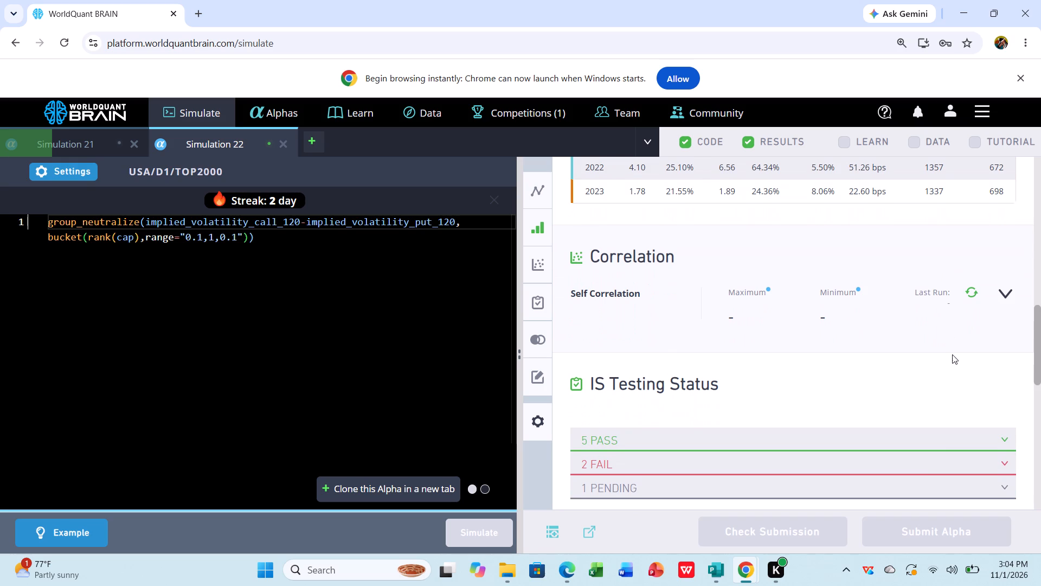
pyautogui.click(946, 462)
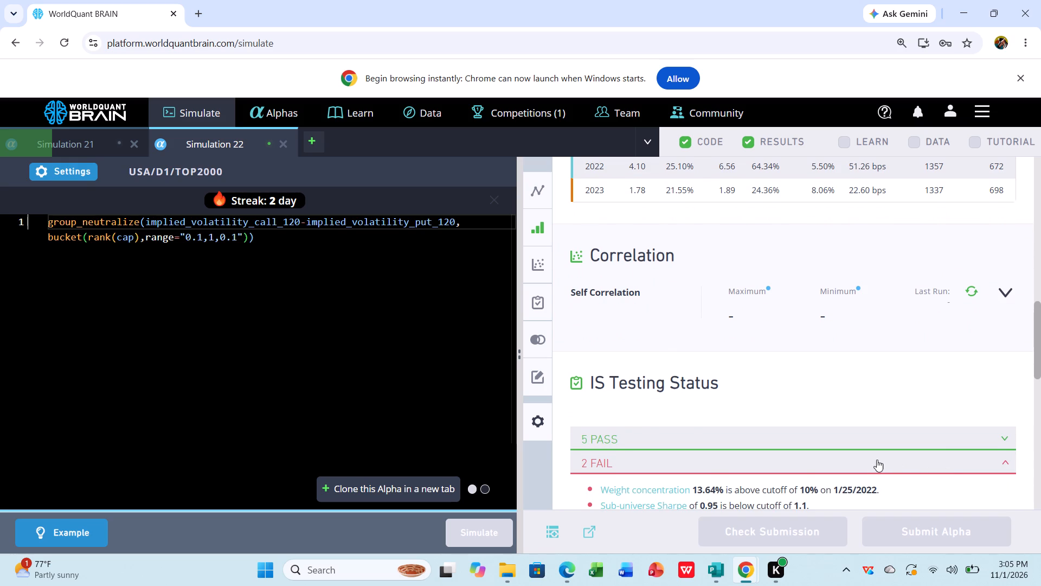
pyautogui.scroll(-1, 877, 460)
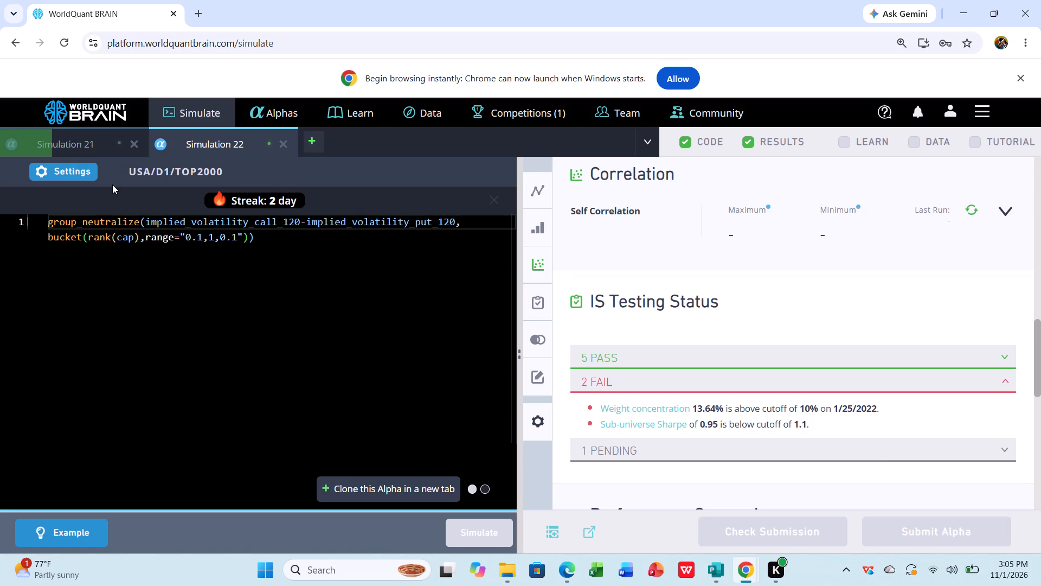
# Set Simulation 22's universe to TOPSP500, apply the settings, and rerun the implied-volatility alpha.
pyautogui.click(63, 167)
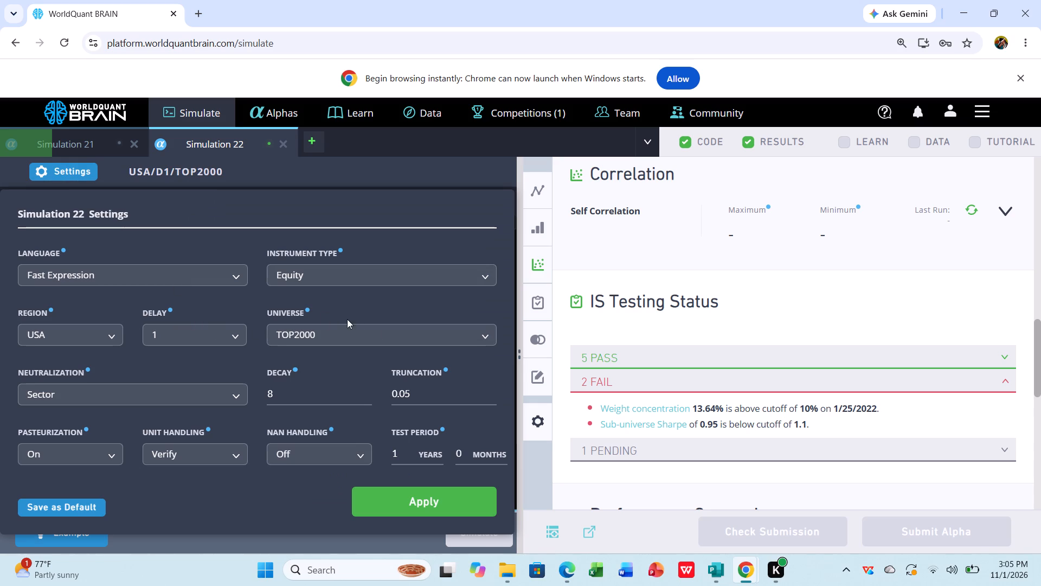
pyautogui.click(416, 333)
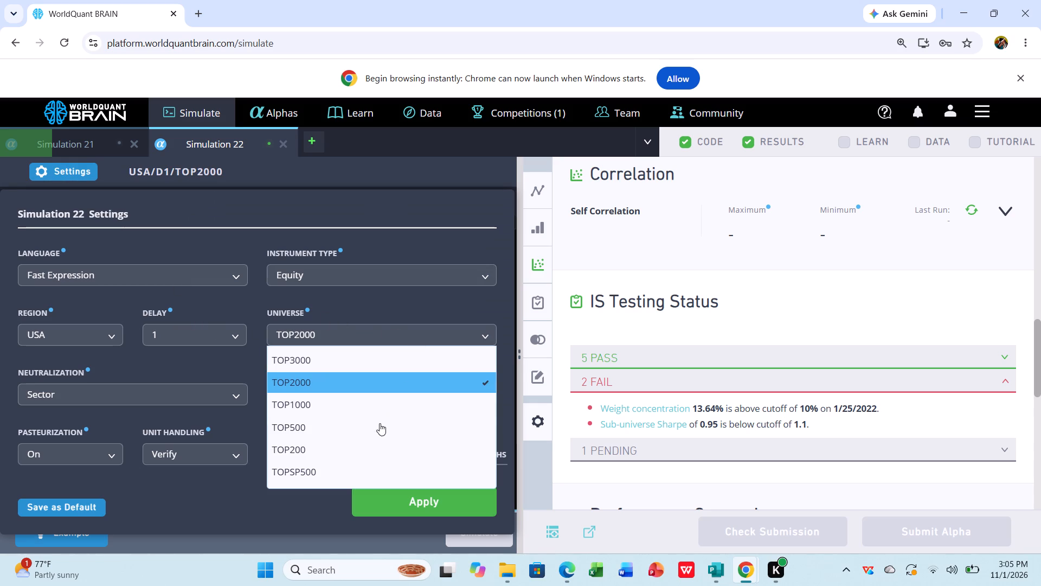
pyautogui.click(347, 466)
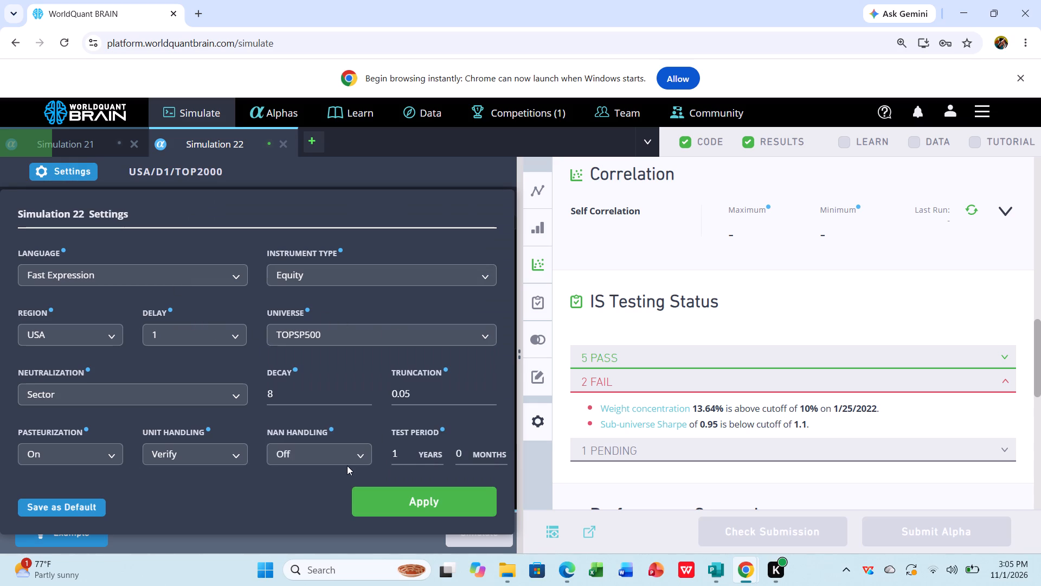
pyautogui.click(391, 503)
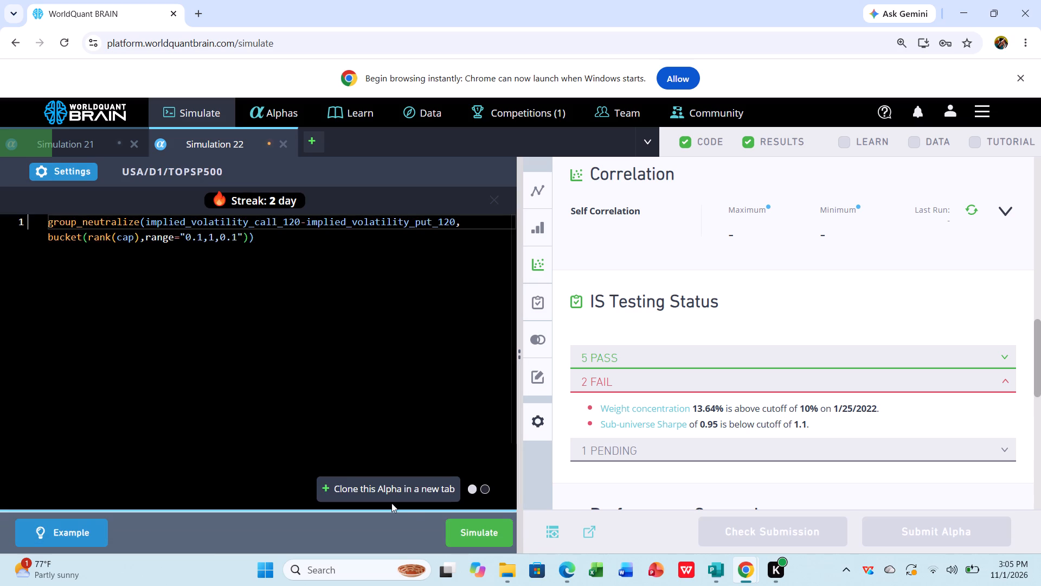
pyautogui.click(470, 531)
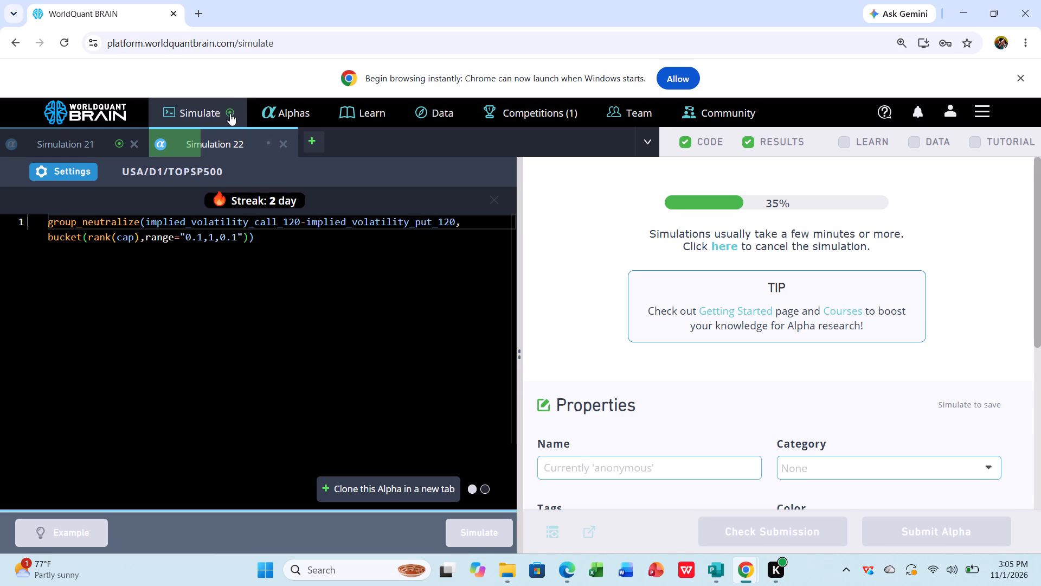
# Return to Simulation 21's results, reveal the test period, switch the summary to the IS period, and expand the failed checks.
pyautogui.click(216, 107)
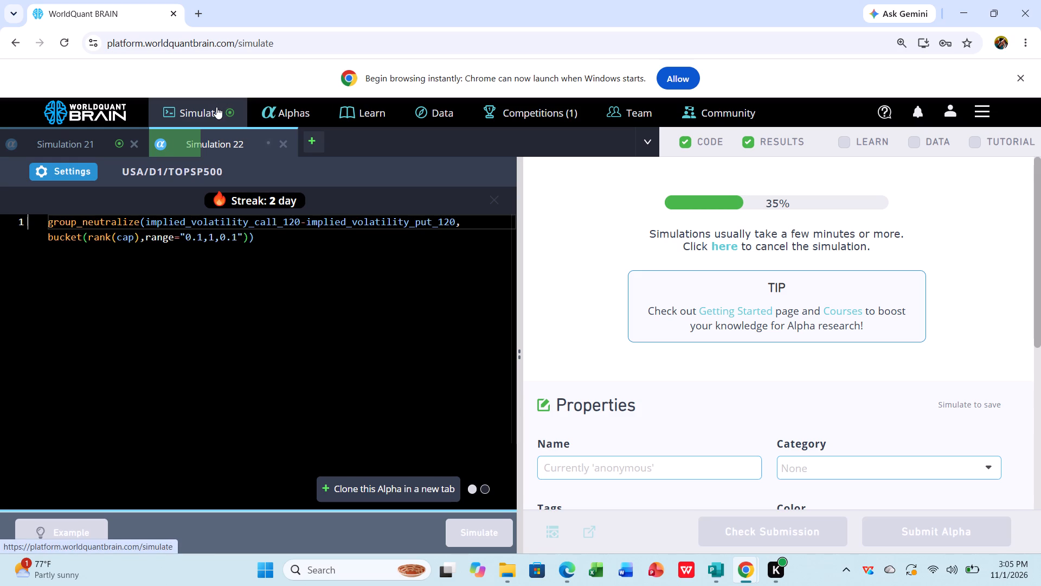
pyautogui.doubleClick(216, 107)
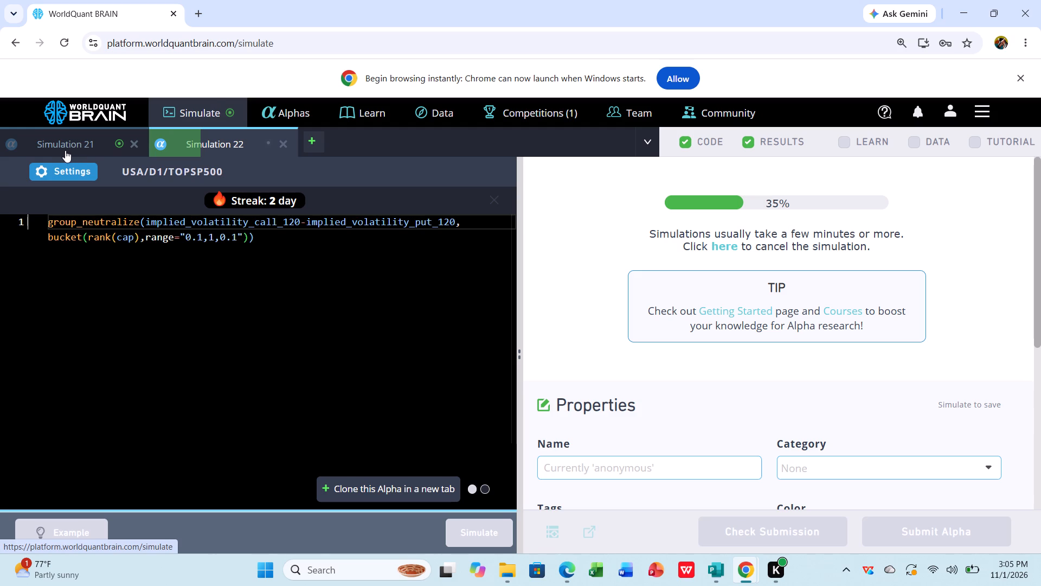
pyautogui.click(63, 143)
pyautogui.moveTo(63, 143); pyautogui.dragTo(232, 232)
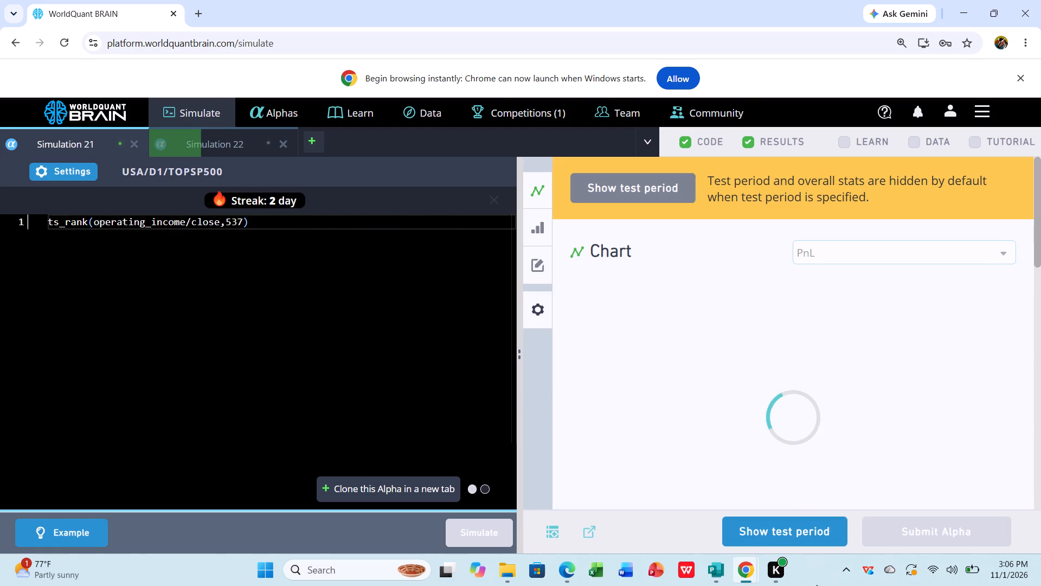
pyautogui.click(791, 527)
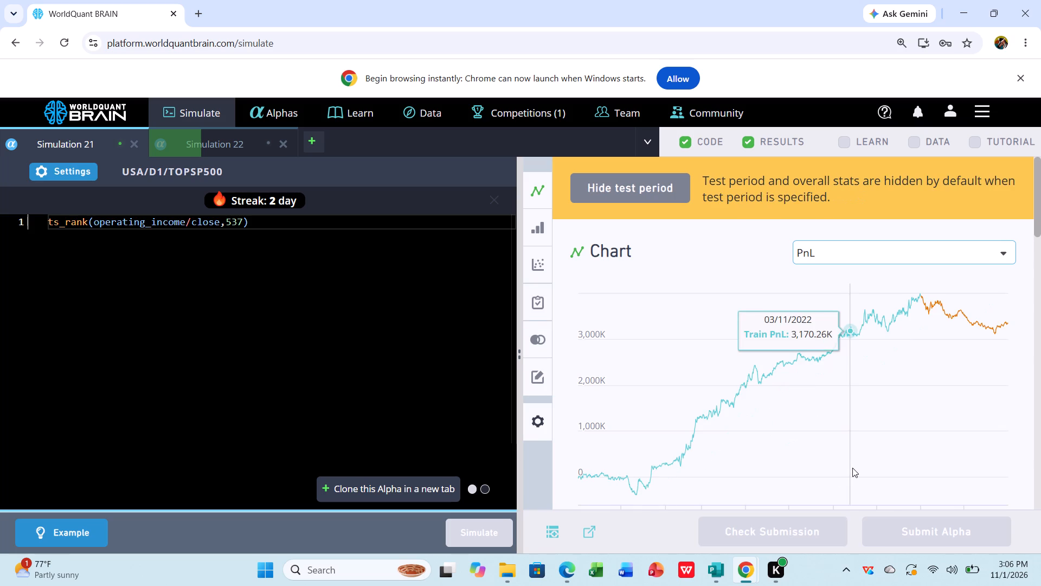
pyautogui.scroll(-4, 852, 468)
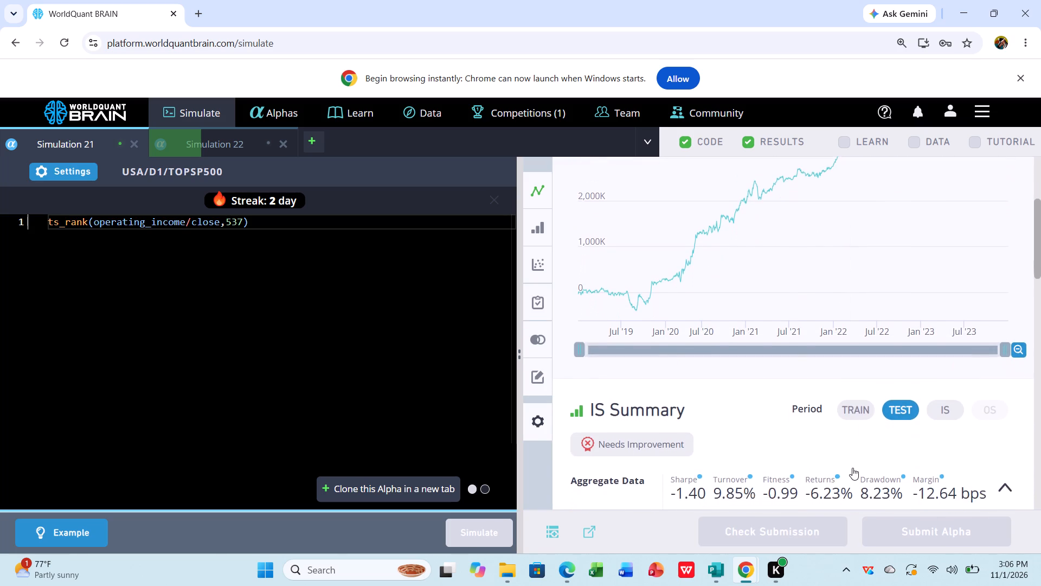
pyautogui.scroll(-1, 852, 468)
pyautogui.click(943, 355)
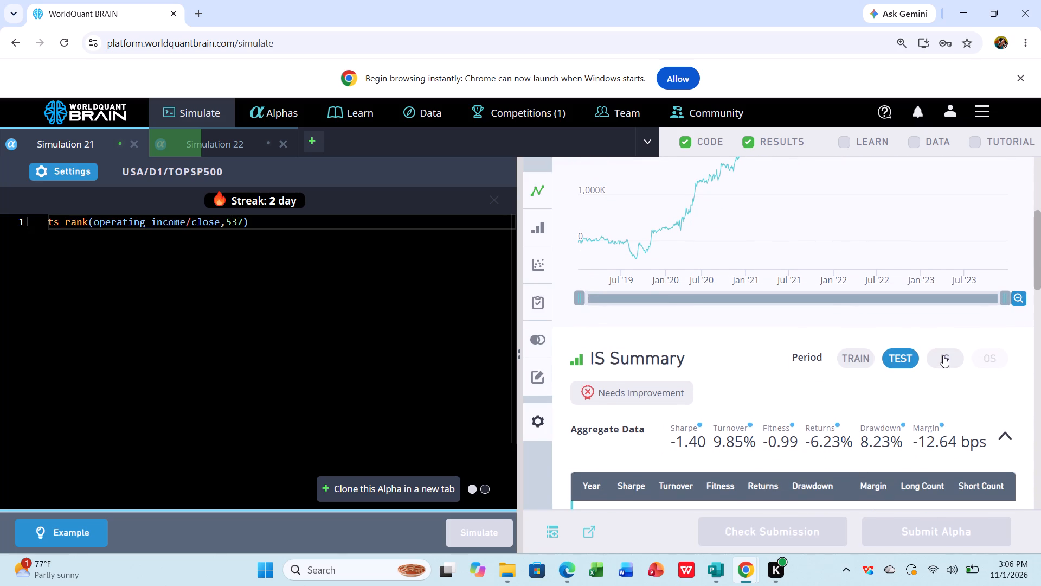
pyautogui.scroll(-2, 943, 355)
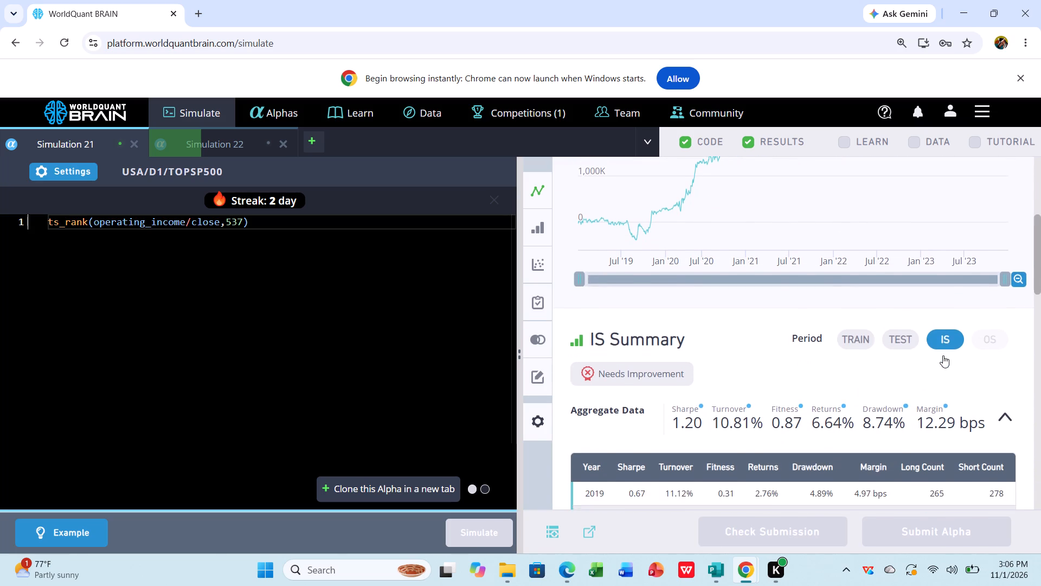
pyautogui.scroll(-4, 943, 355)
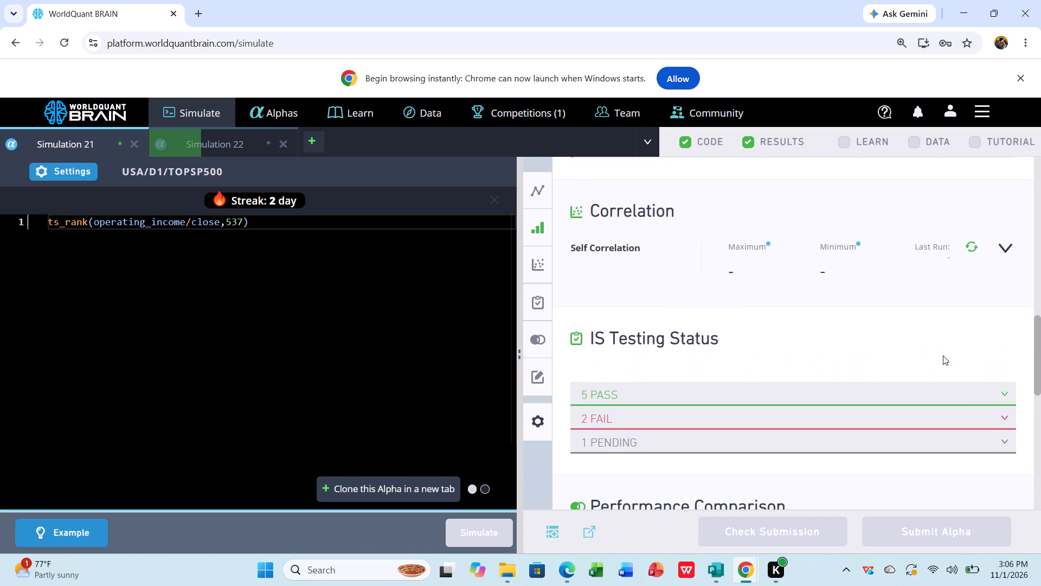
pyautogui.click(968, 417)
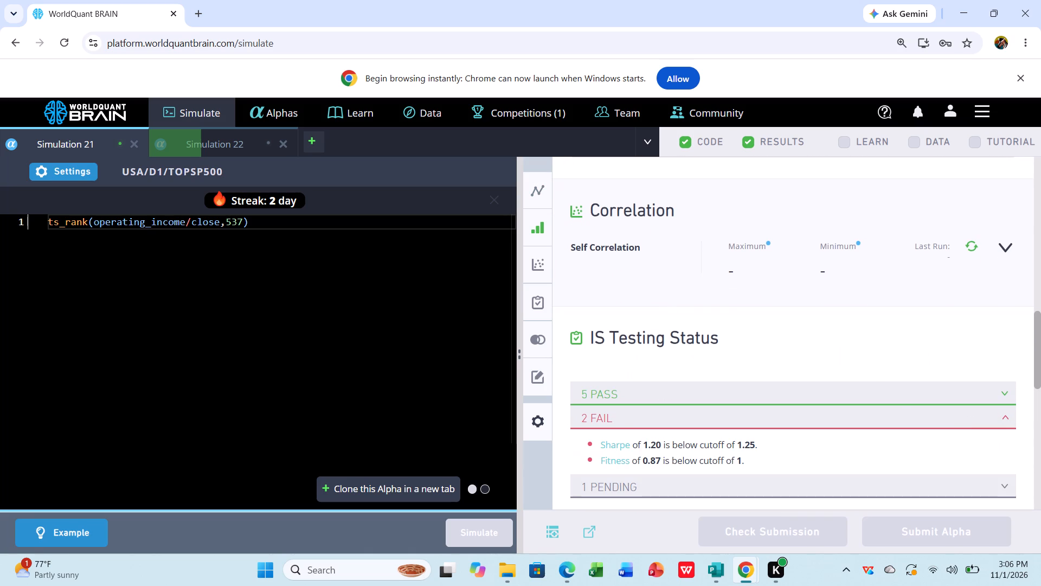
# Set Simulation 21's neutralization to Industry, apply the settings, and simulate the operating_income/close alpha as a clone in a new tab.
pyautogui.click(79, 168)
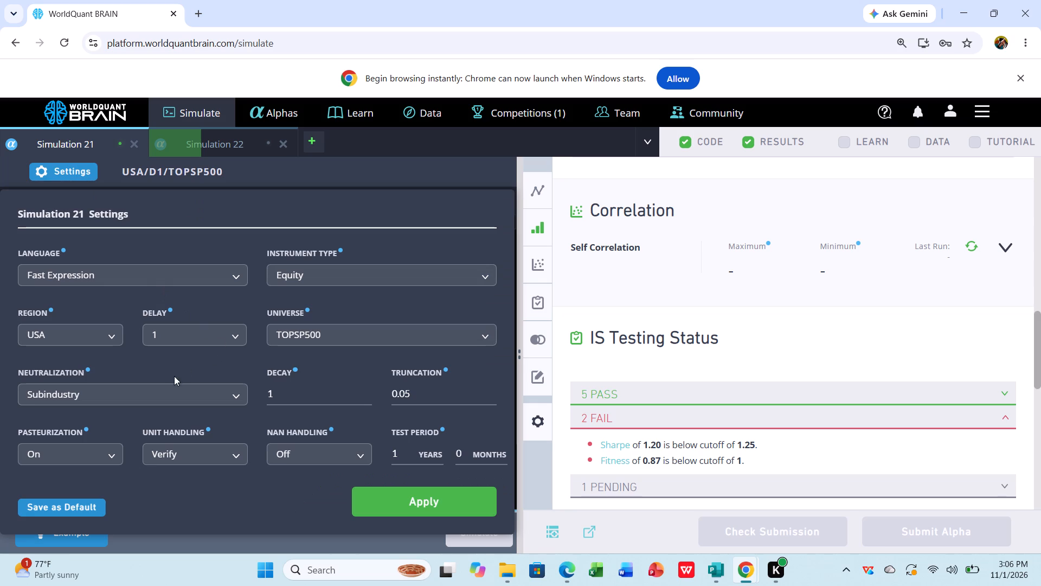
pyautogui.click(229, 393)
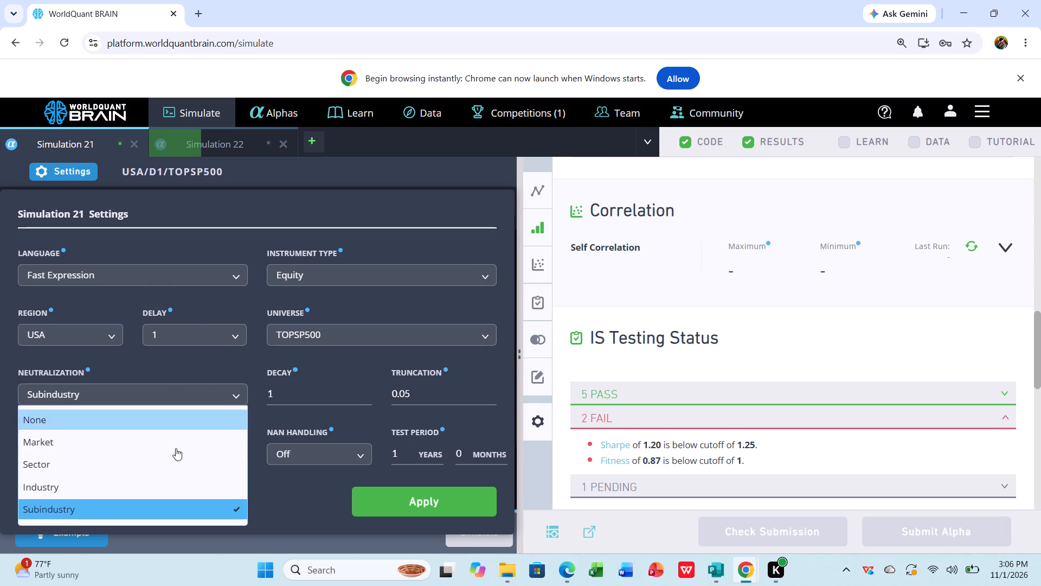
pyautogui.click(143, 481)
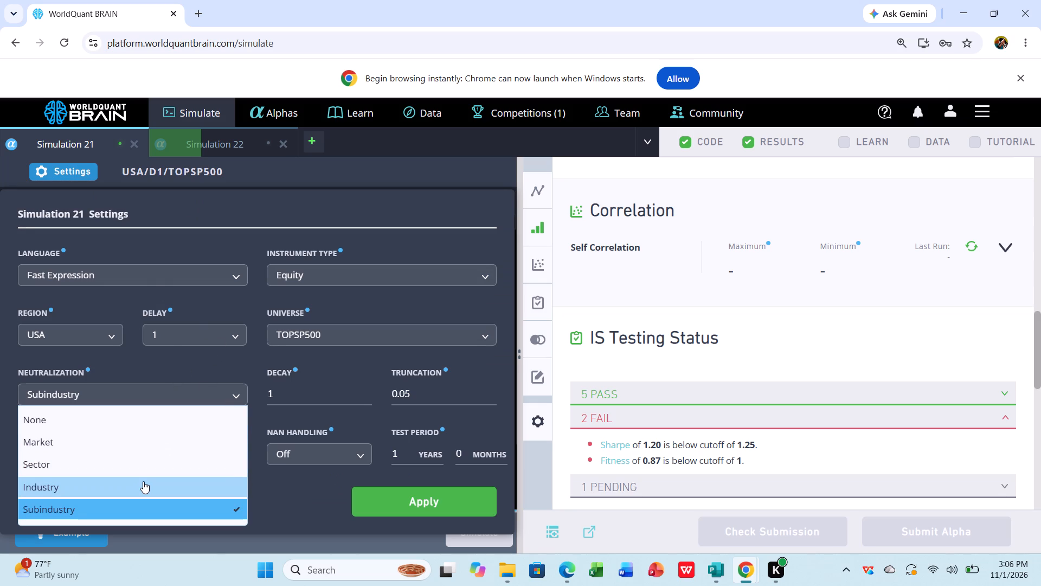
pyautogui.click(416, 493)
pyautogui.click(416, 493)
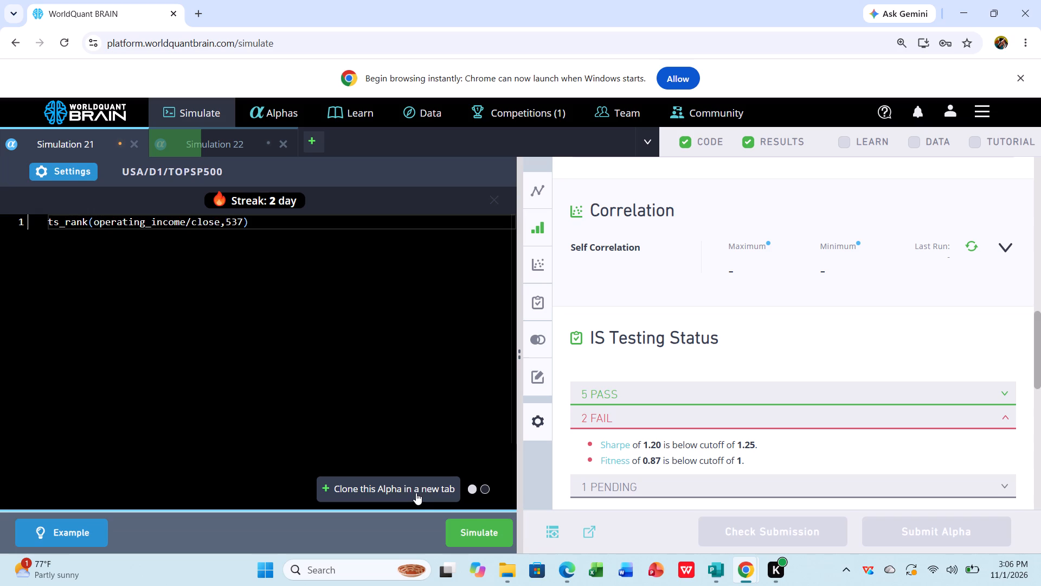
pyautogui.click(467, 528)
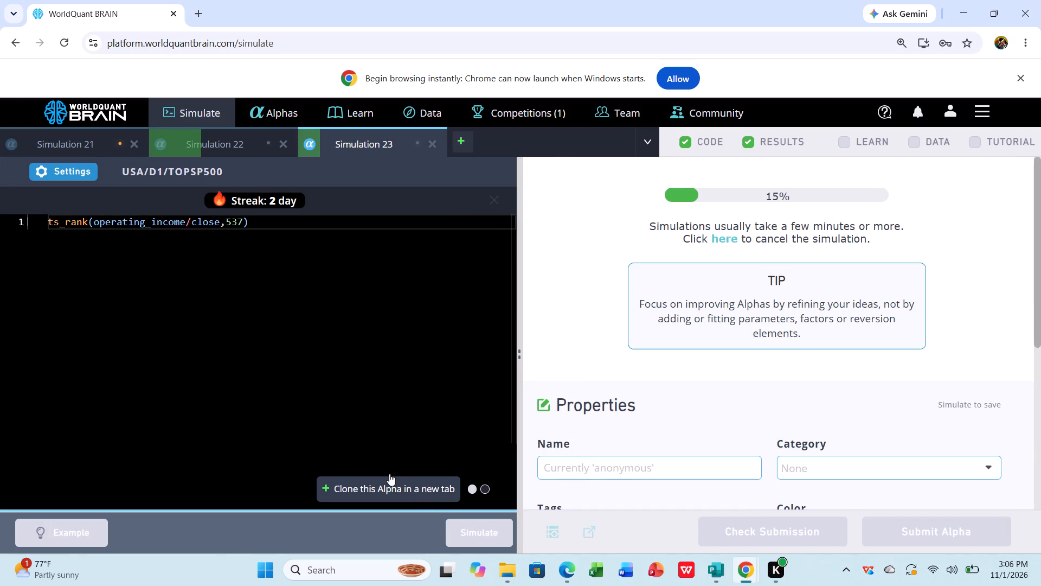
# Close the Simulation 21 tab, discarding its unsimulated changes.
pyautogui.click(131, 141)
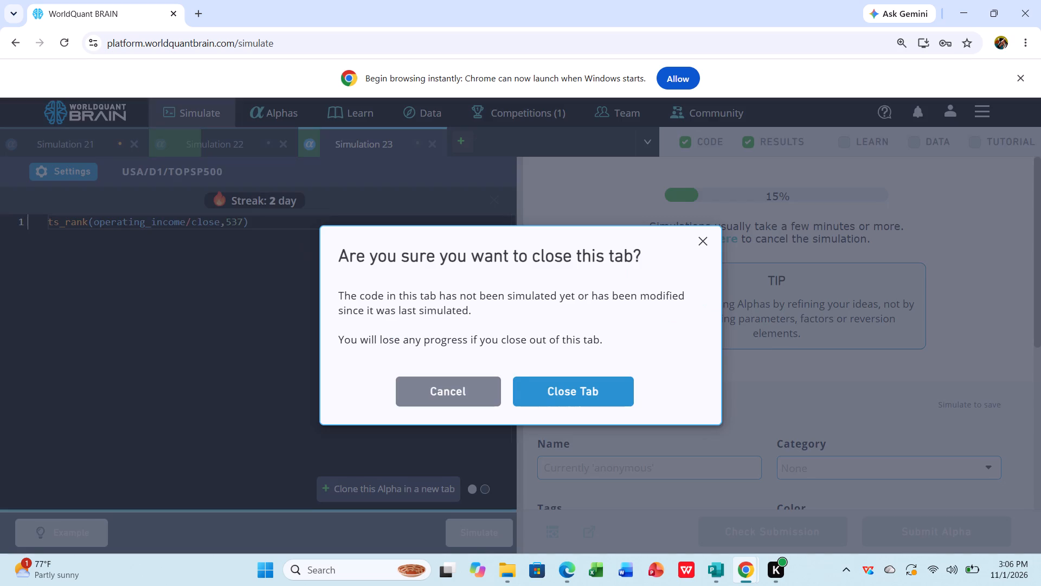
pyautogui.click(548, 388)
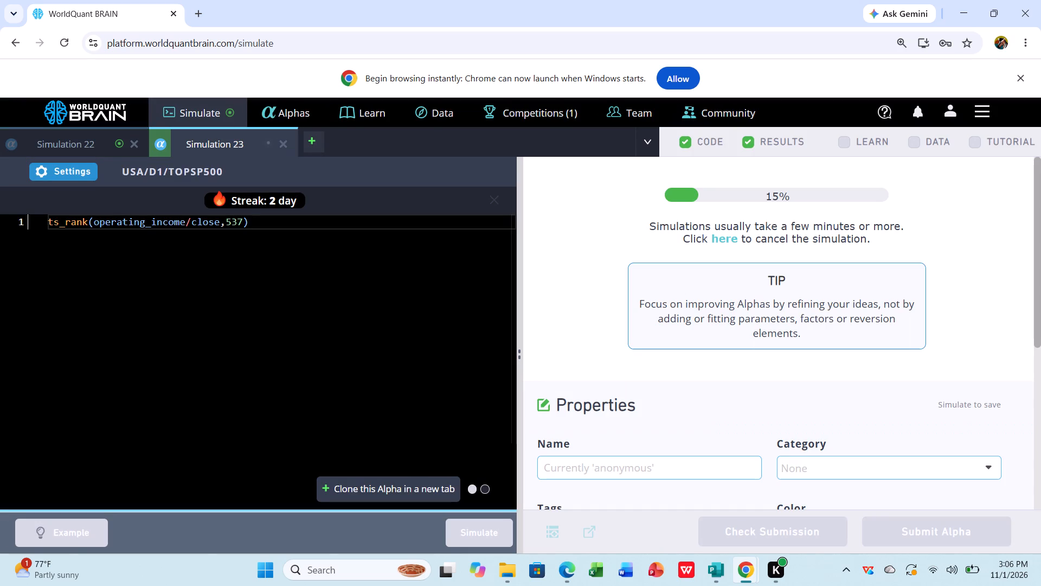
# Return to Simulation 22's results, reveal the test period, and switch the summary to the IS period.
pyautogui.doubleClick(98, 140)
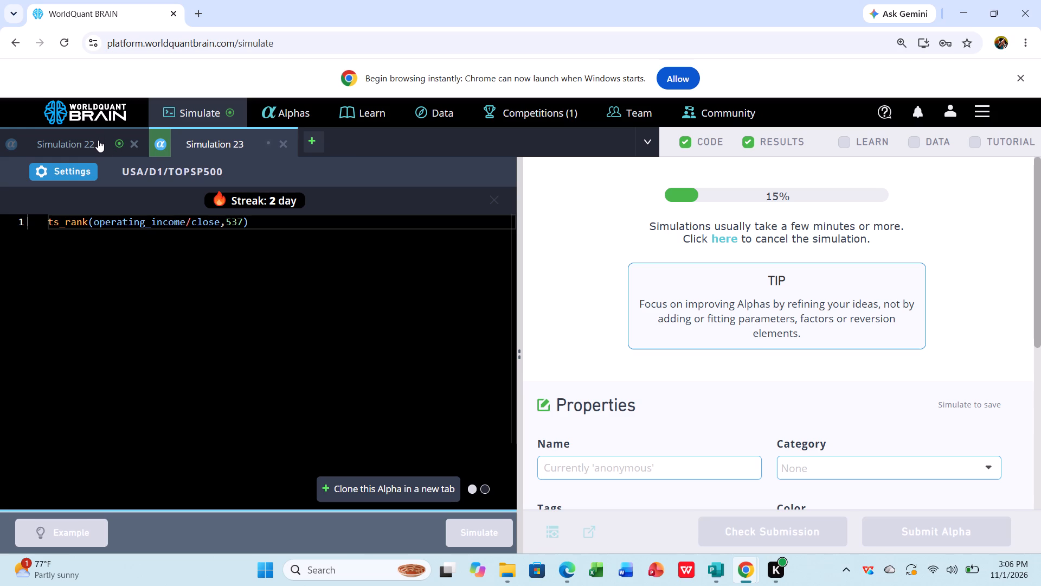
pyautogui.tripleClick(98, 140)
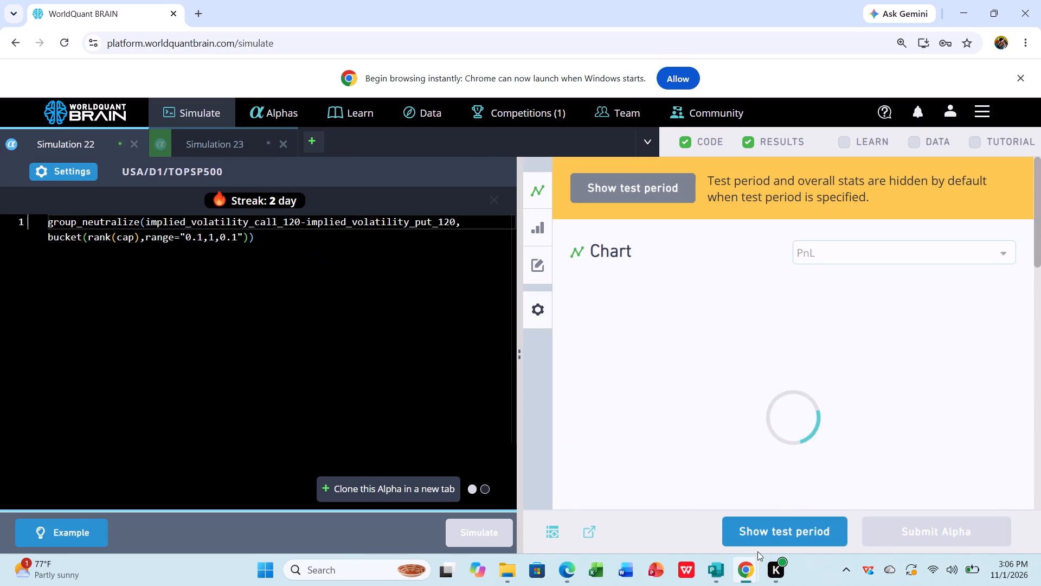
pyautogui.click(770, 535)
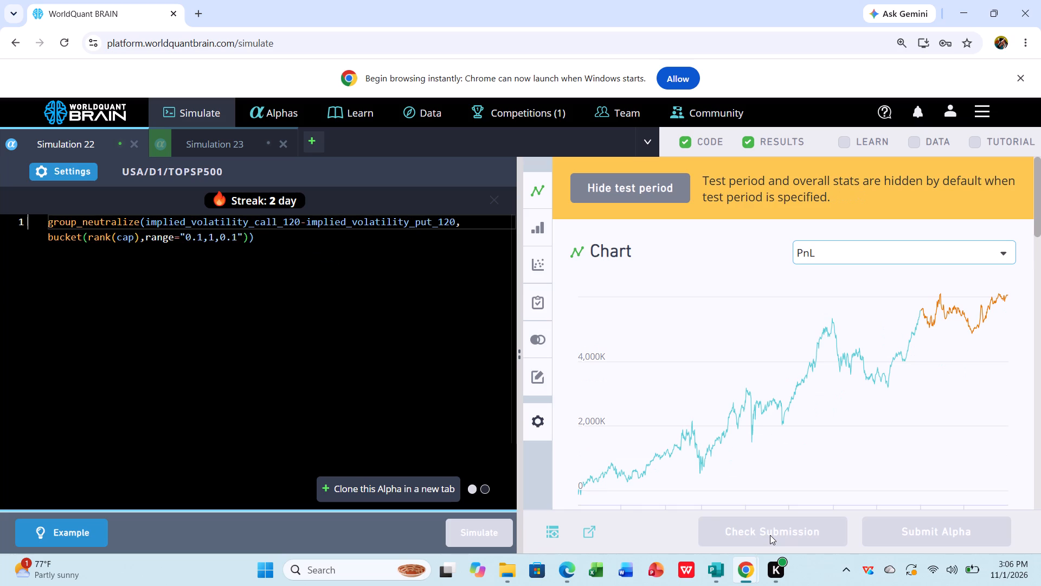
pyautogui.scroll(-3, 799, 509)
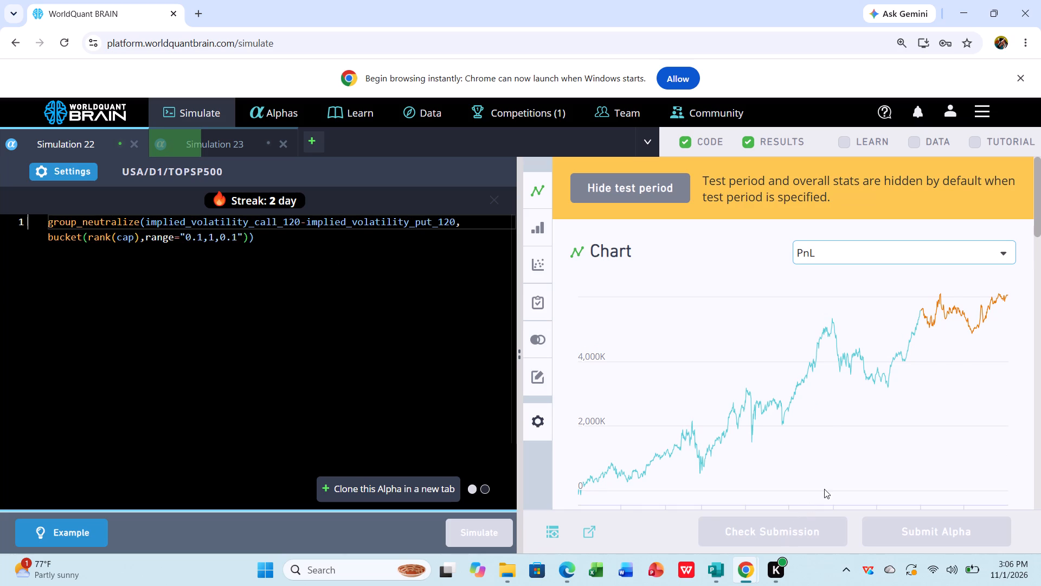
pyautogui.scroll(-4, 833, 470)
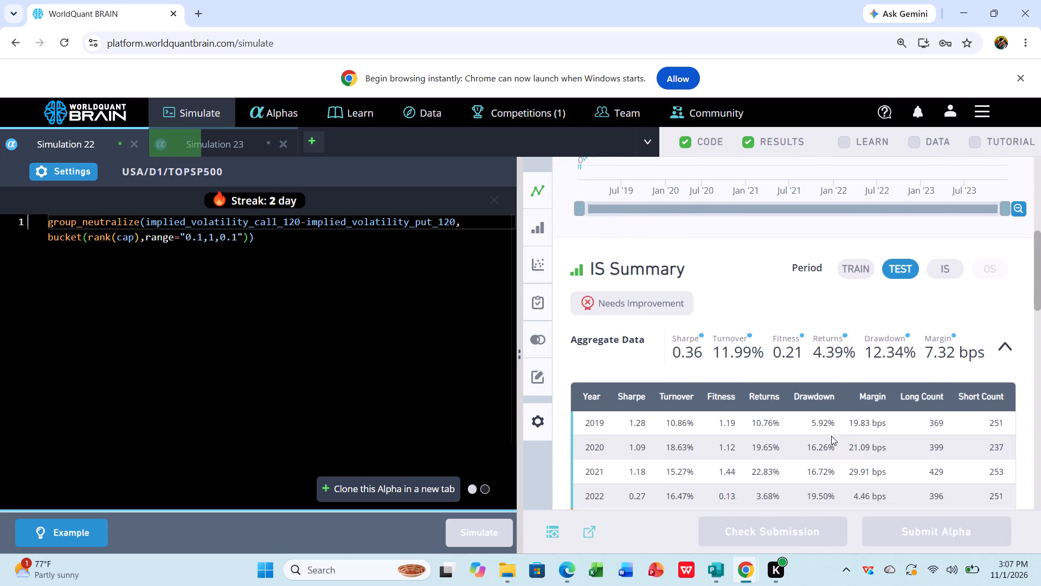
pyautogui.scroll(-1, 831, 436)
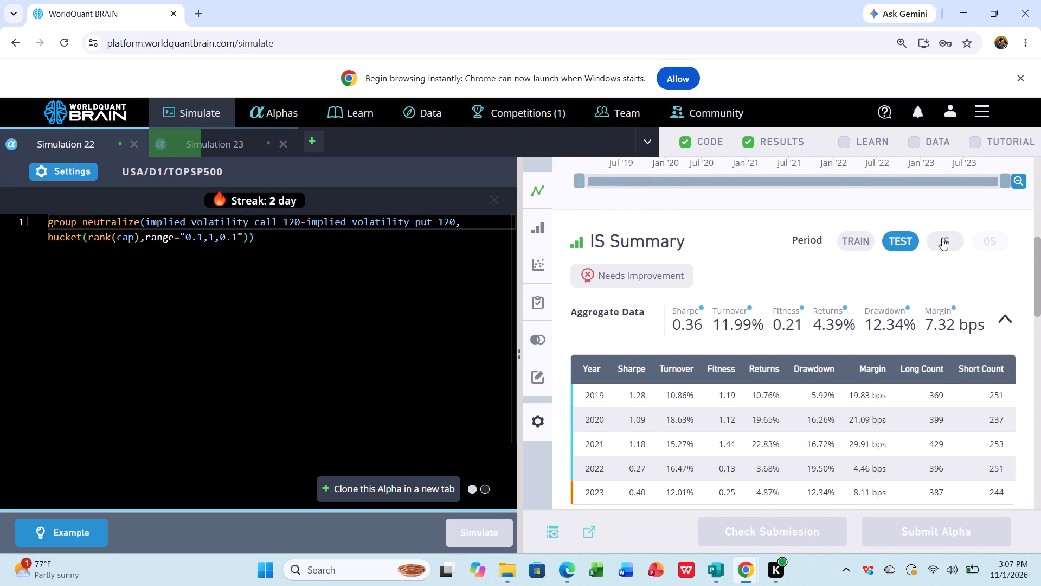
pyautogui.click(947, 232)
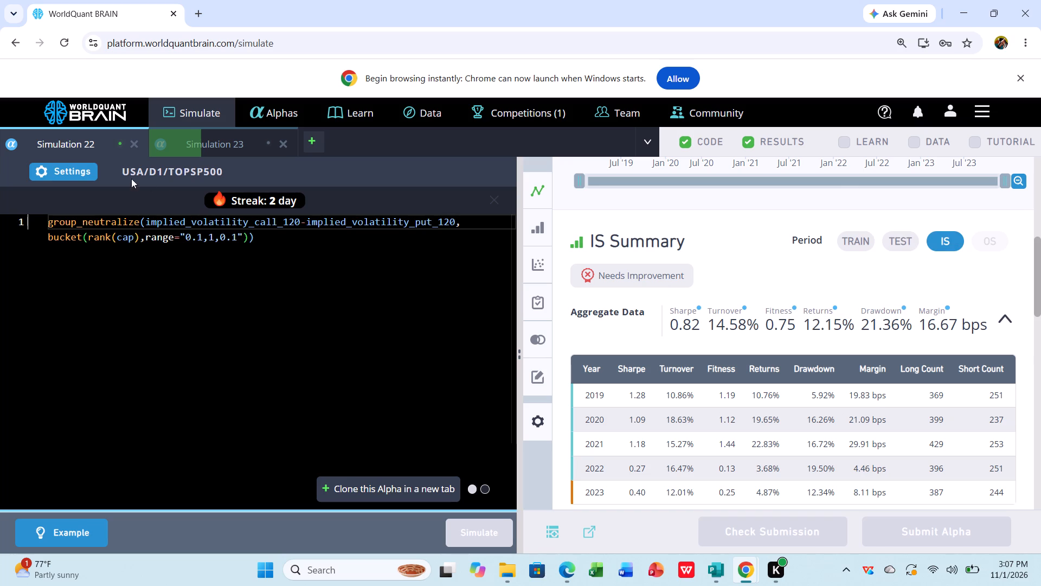
# Set Simulation 22's universe to TOP3000 and neutralization to None, apply the settings, and rerun the implied-volatility alpha.
pyautogui.click(61, 166)
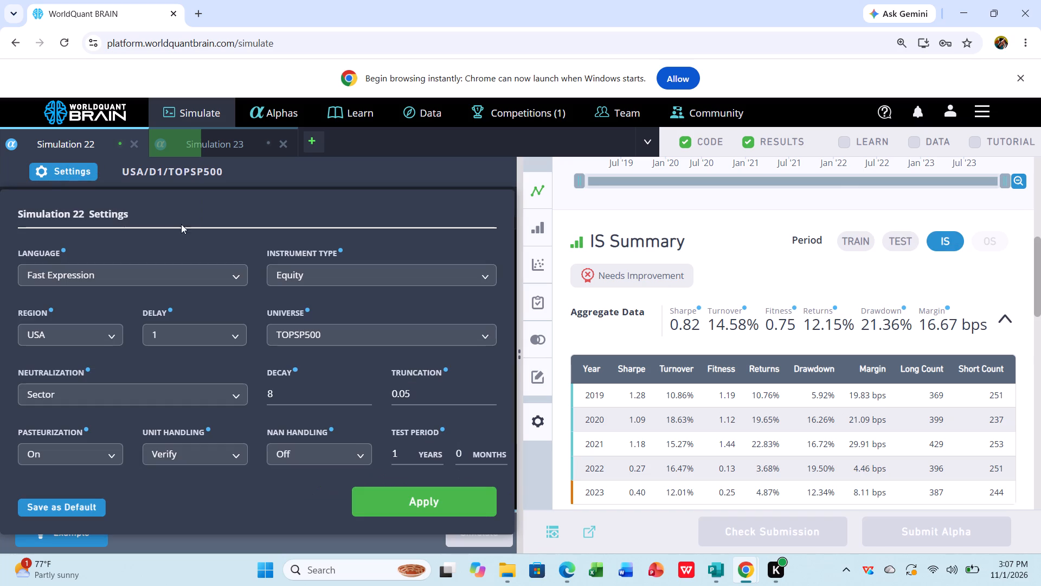
pyautogui.click(439, 341)
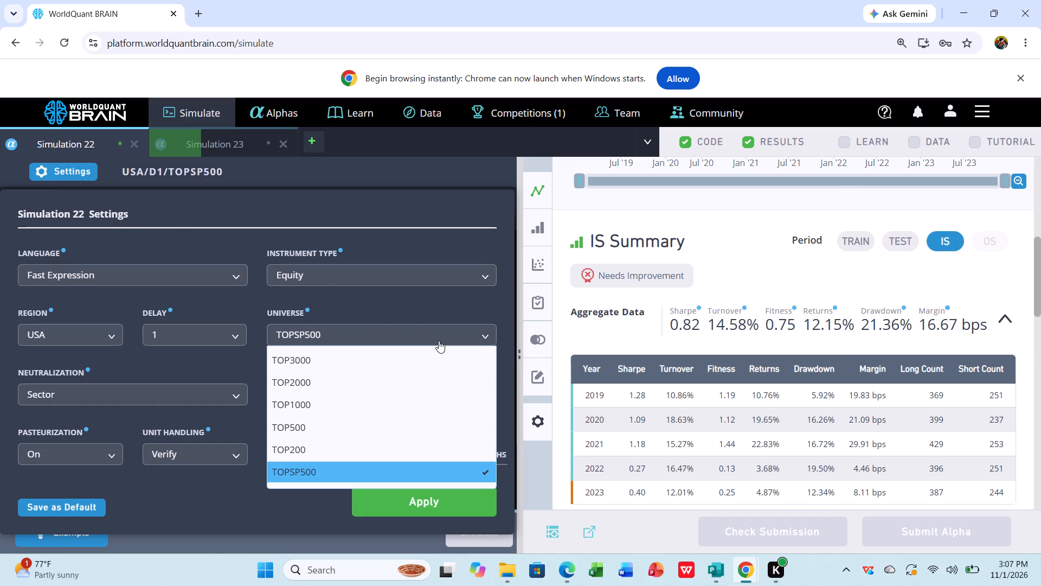
pyautogui.click(373, 359)
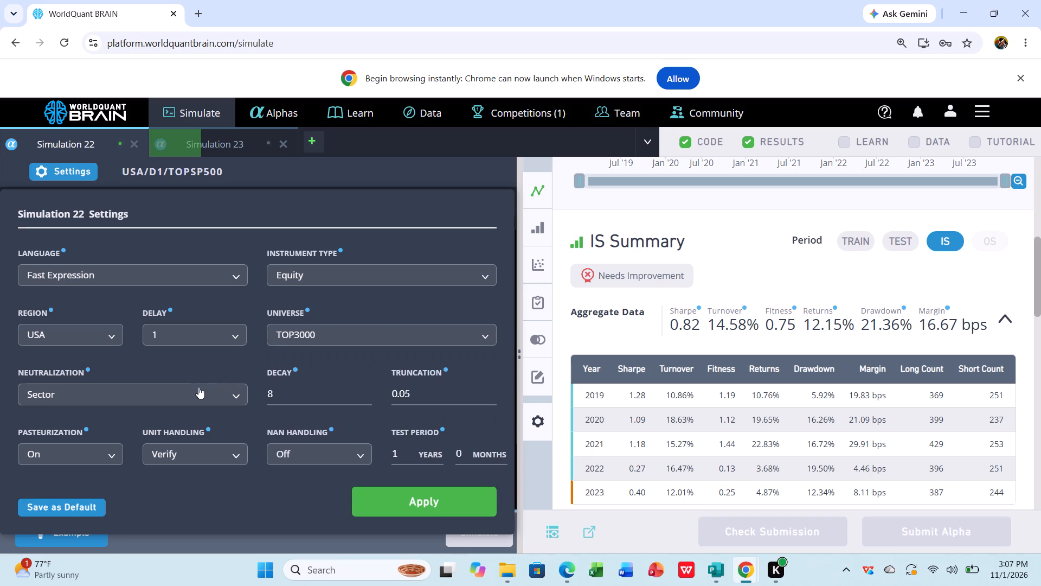
pyautogui.click(229, 392)
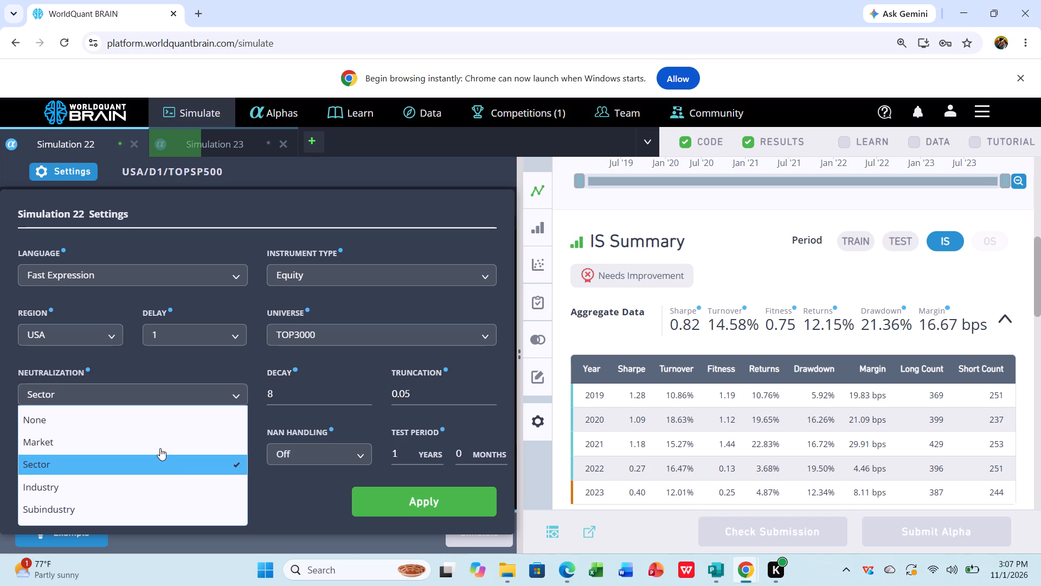
pyautogui.click(125, 415)
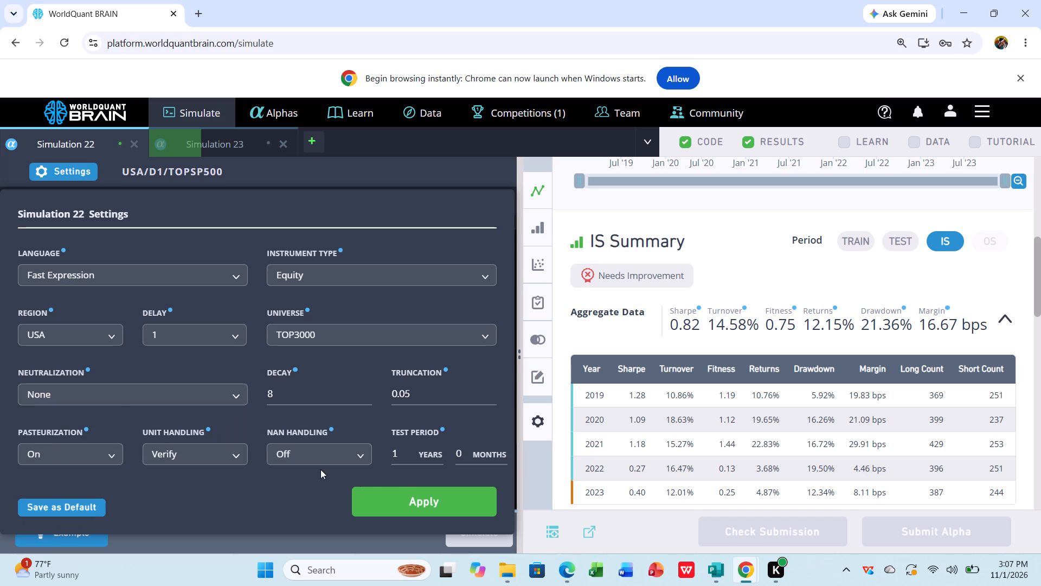
pyautogui.click(411, 500)
pyautogui.click(469, 527)
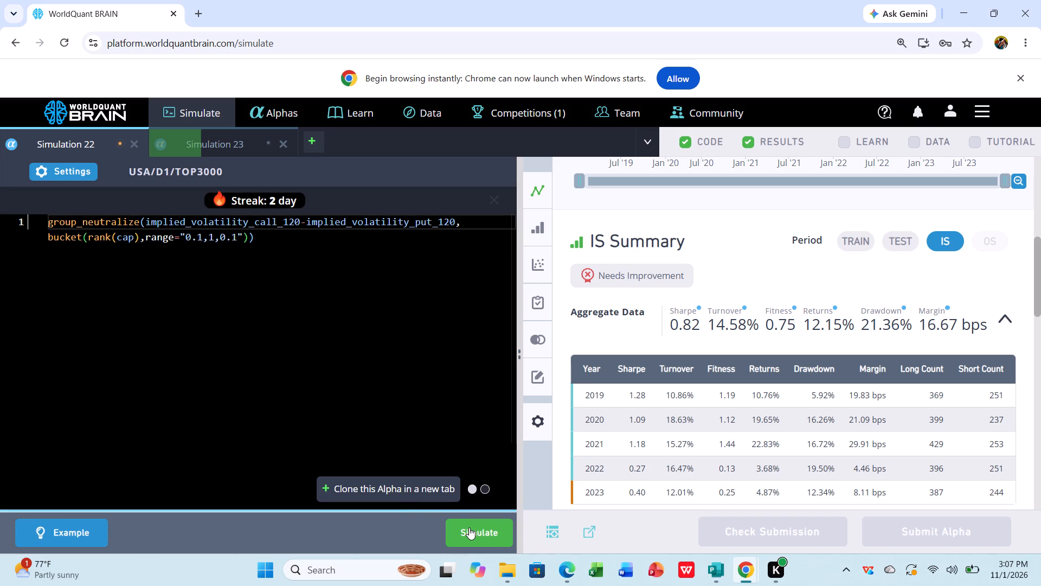
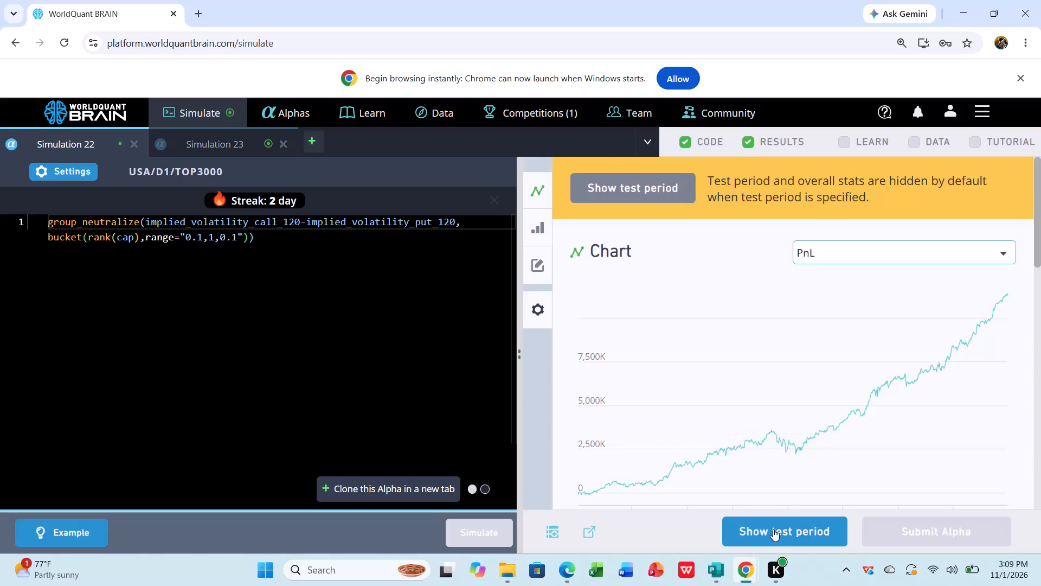
# Reveal the test period in Simulation 22's results and switch the summary to the IS period.
pyautogui.click(773, 529)
pyautogui.click(773, 529)
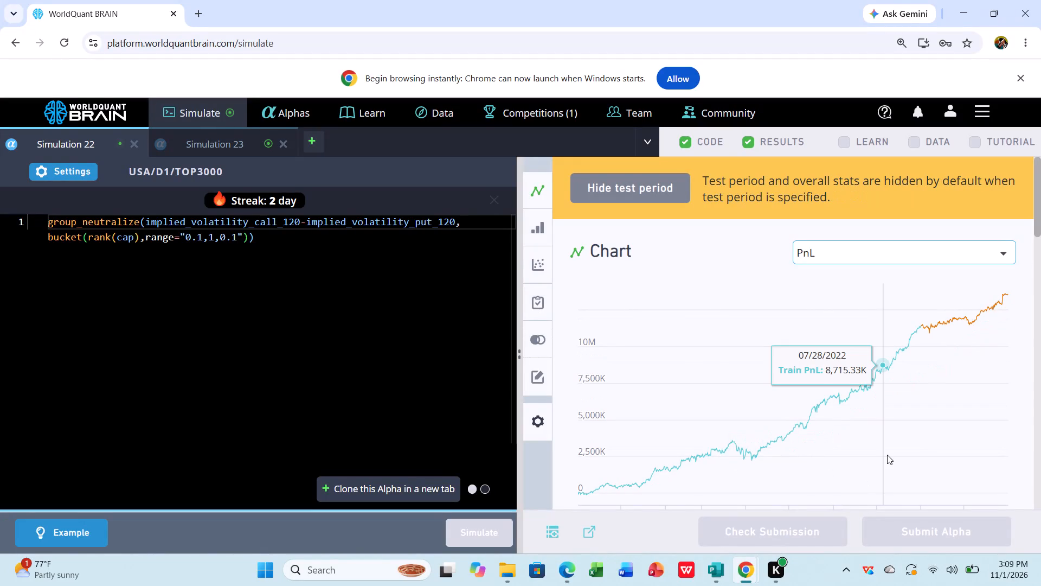
pyautogui.scroll(-4, 887, 455)
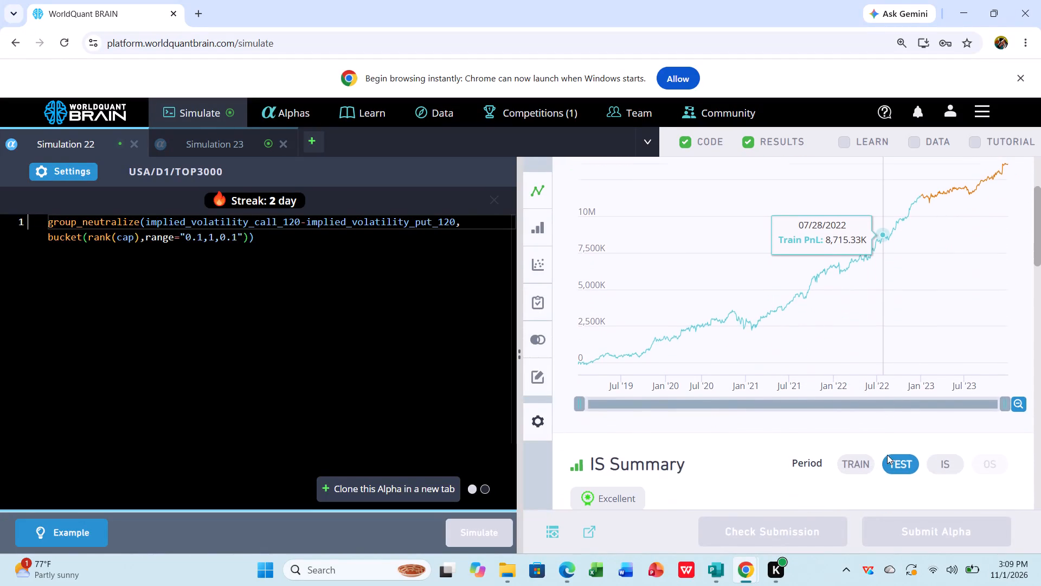
pyautogui.scroll(-2, 887, 455)
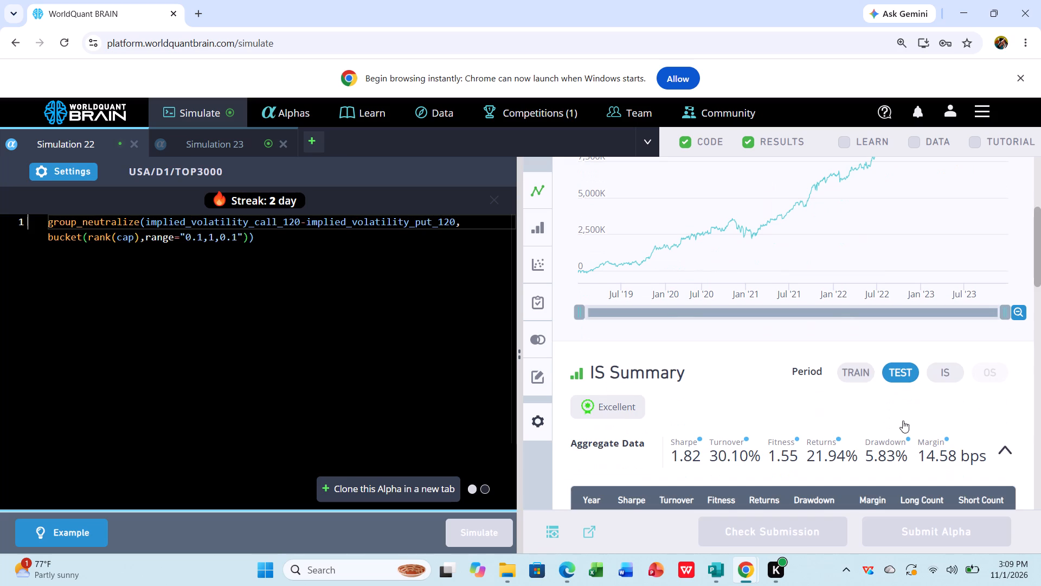
pyautogui.click(944, 368)
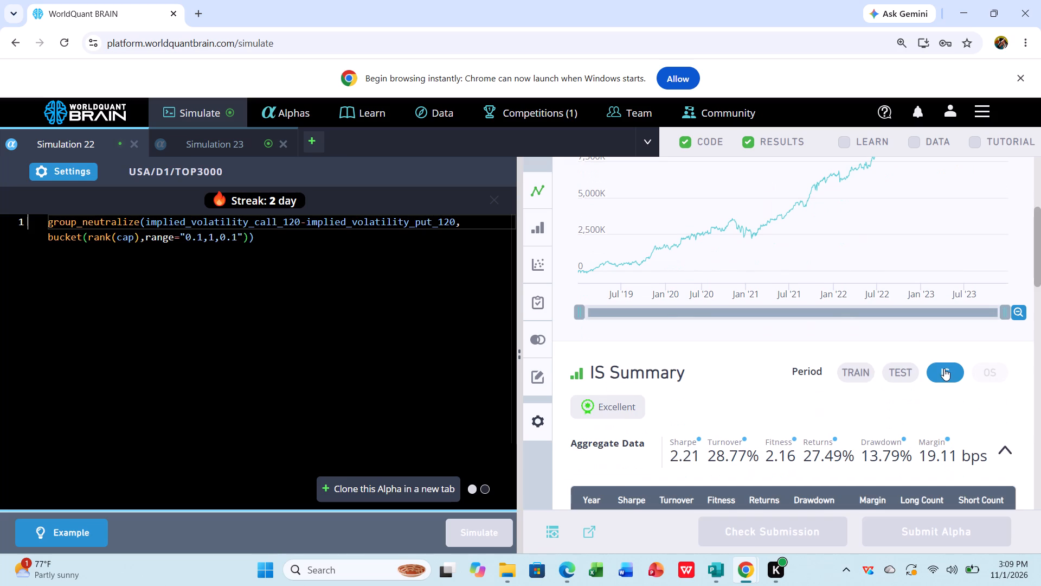
# Review Simulation 22's yearly IS summary and expand the failed tests under IS Testing Status.
pyautogui.scroll(-1, 944, 368)
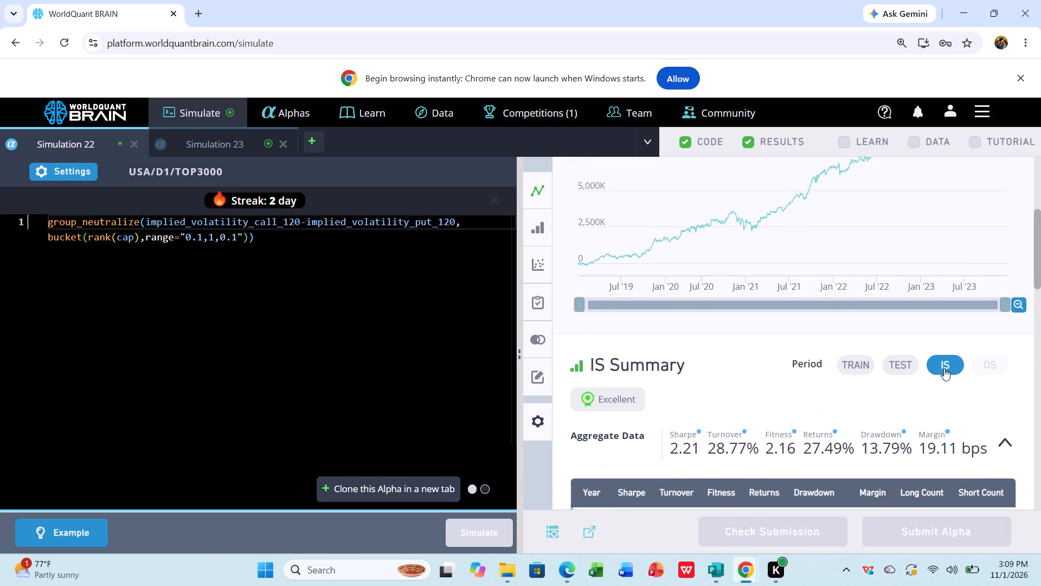
pyautogui.scroll(-2, 944, 368)
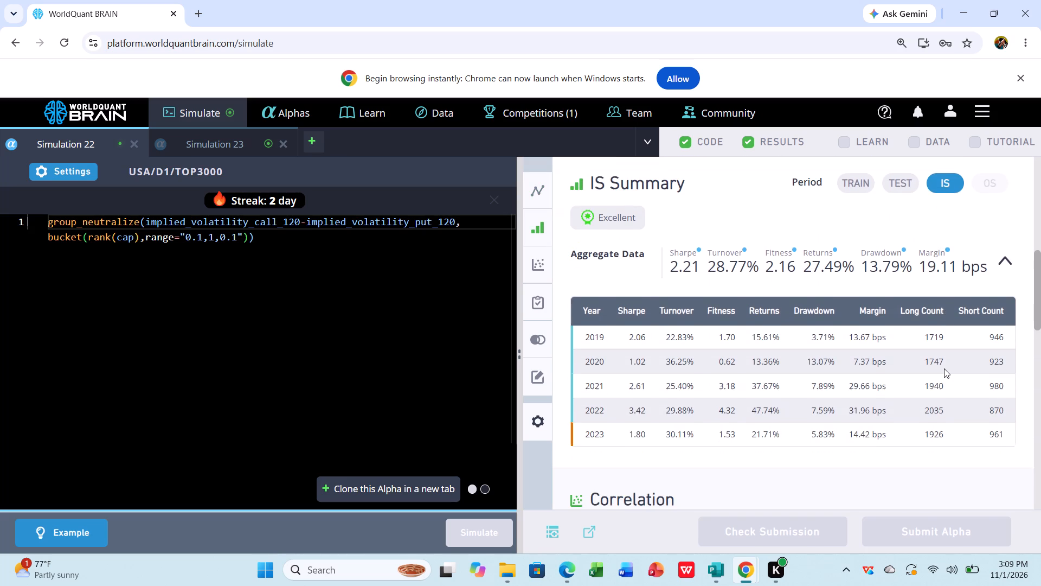
pyautogui.scroll(-1, 944, 368)
pyautogui.hscroll(-1, 944, 368)
pyautogui.scroll(-1, 944, 368)
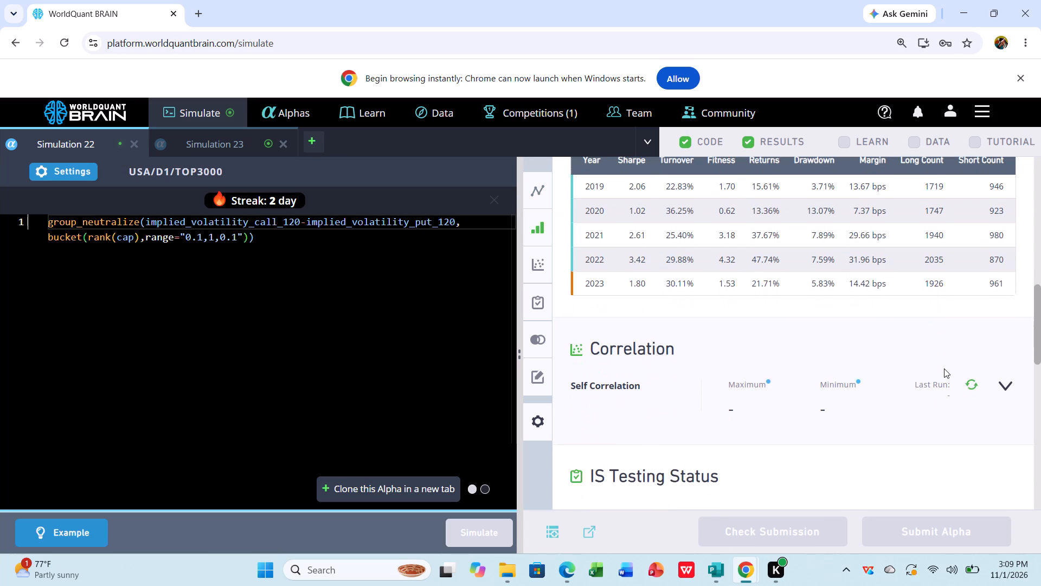
pyautogui.scroll(-1, 944, 368)
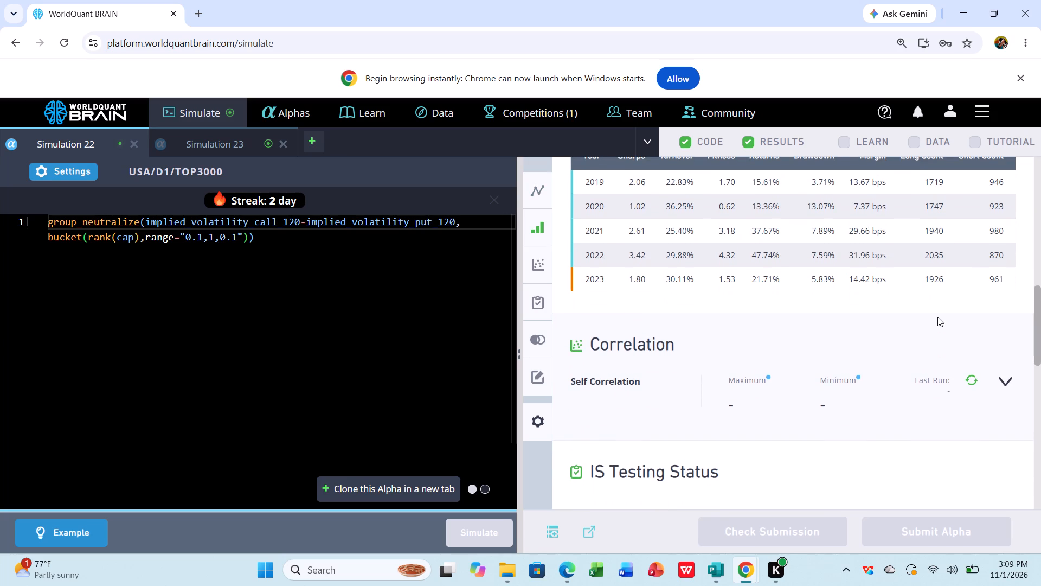
pyautogui.scroll(-1, 937, 317)
pyautogui.hscroll(-1, 937, 317)
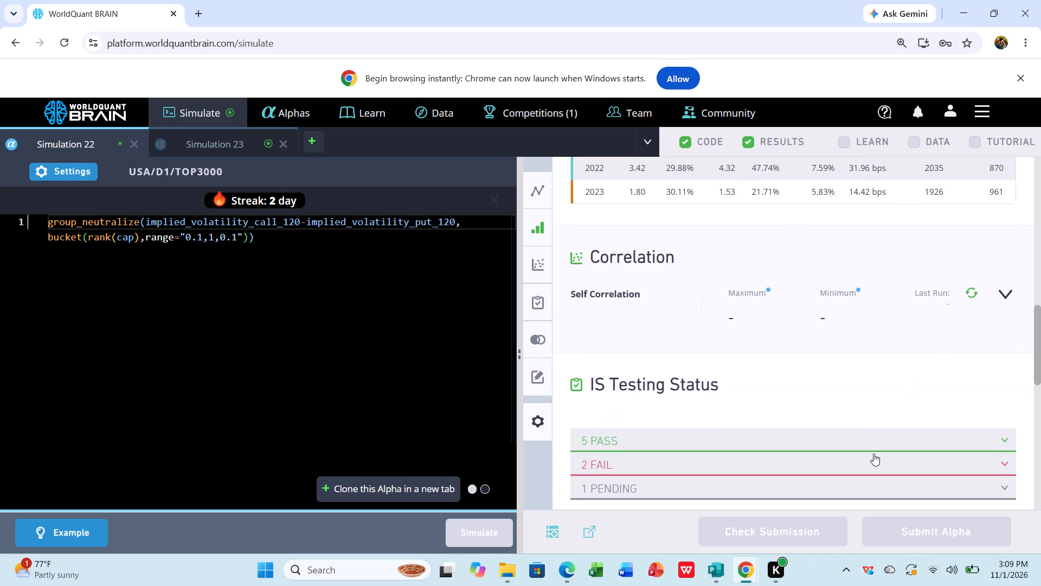
pyautogui.click(858, 464)
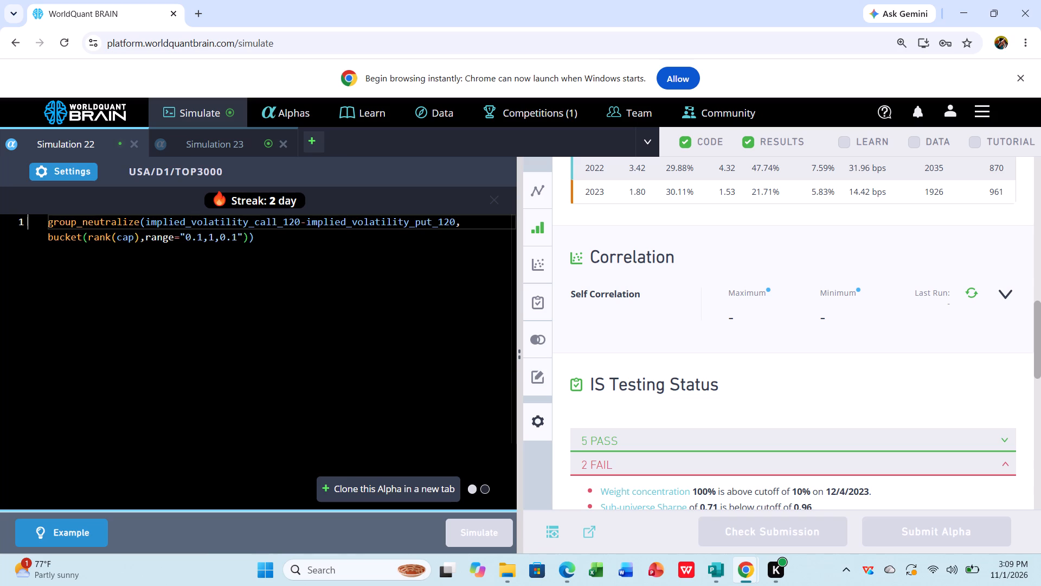
# Set Simulation 22's neutralization to Market, apply the settings, and simulate the implied-volatility alpha in a new tab.
pyautogui.click(65, 164)
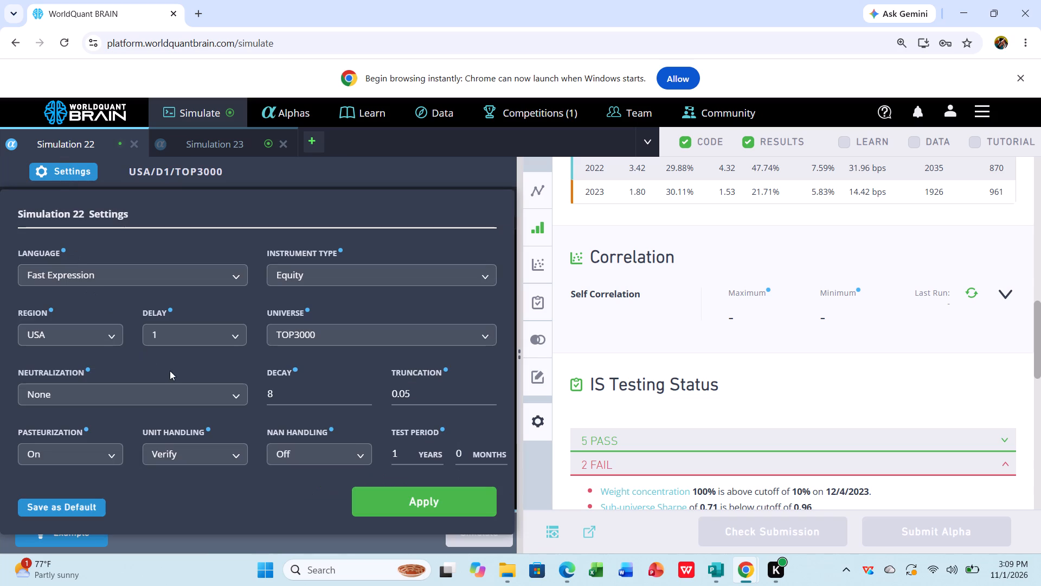
pyautogui.click(206, 388)
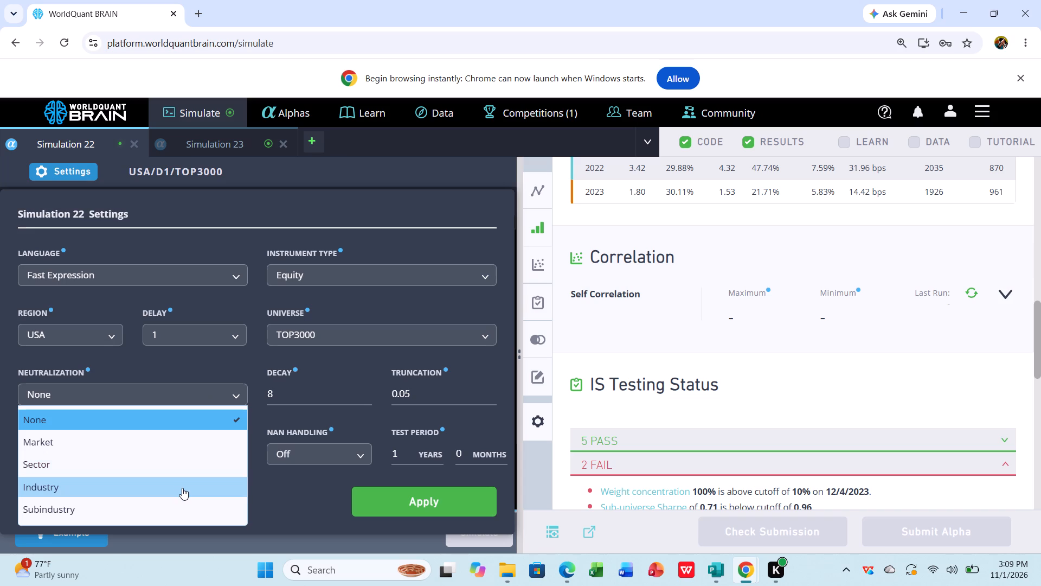
pyautogui.click(200, 451)
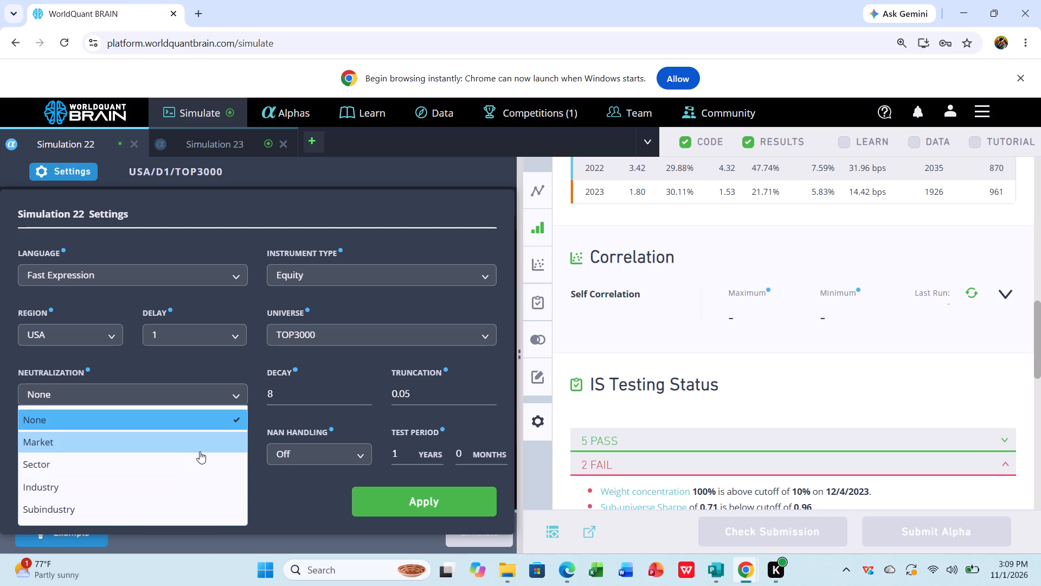
pyautogui.click(376, 491)
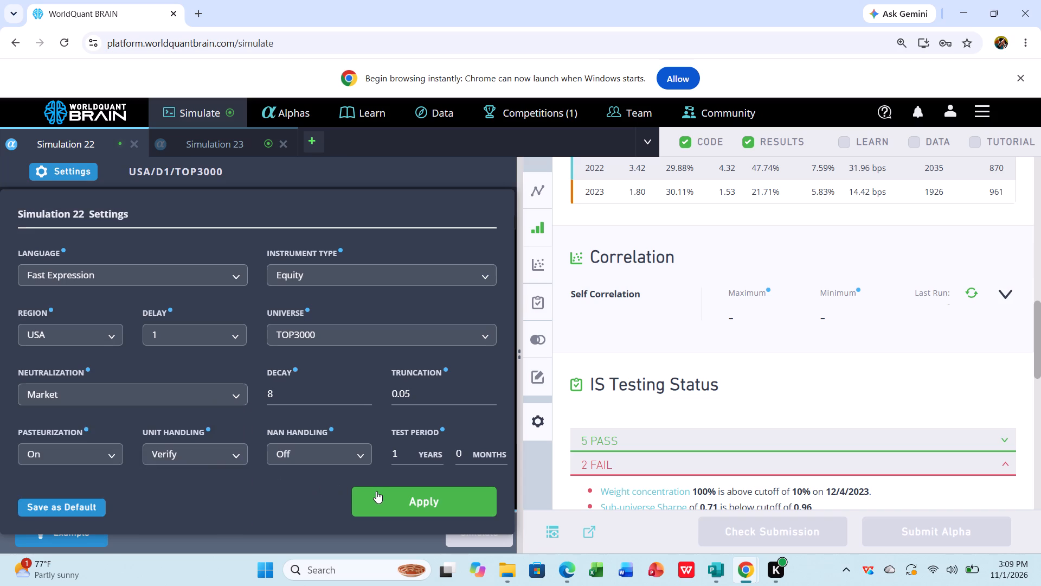
pyautogui.click(376, 491)
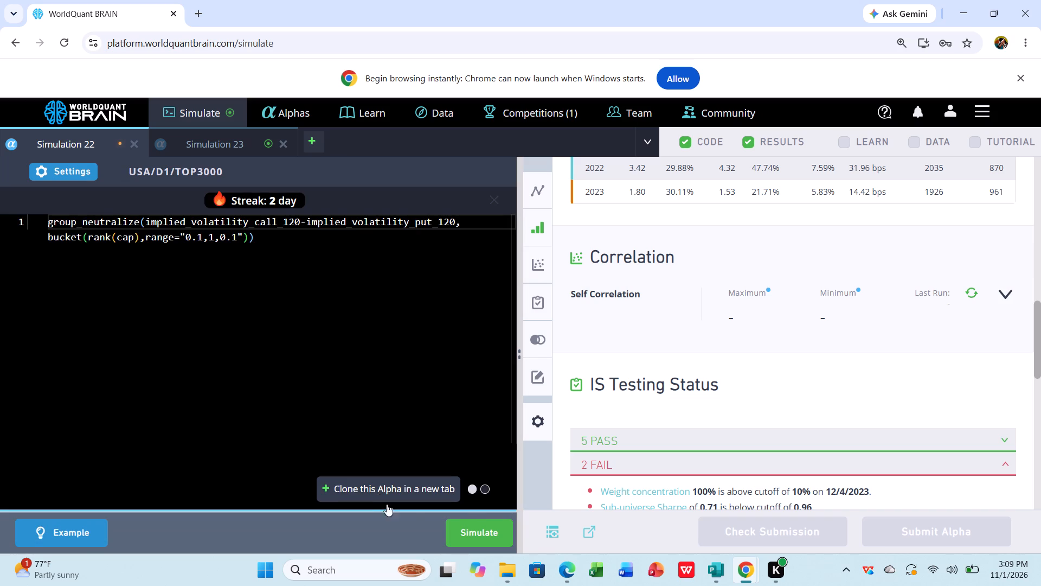
pyautogui.click(475, 528)
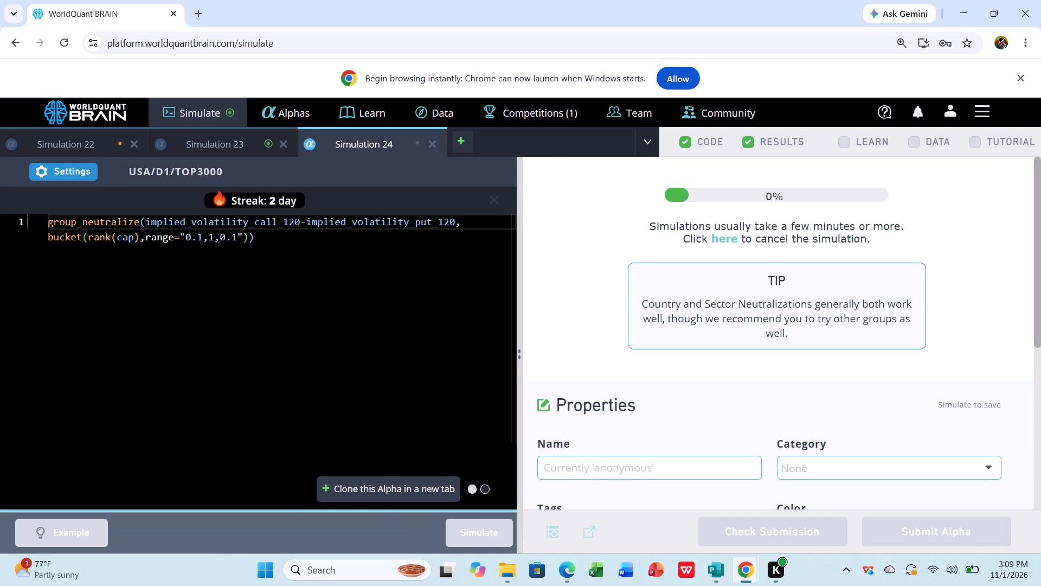
# Open Simulation 23's results, reveal the test period, check the operating_income/close alpha for submission, and expand its failed tests.
pyautogui.click(240, 142)
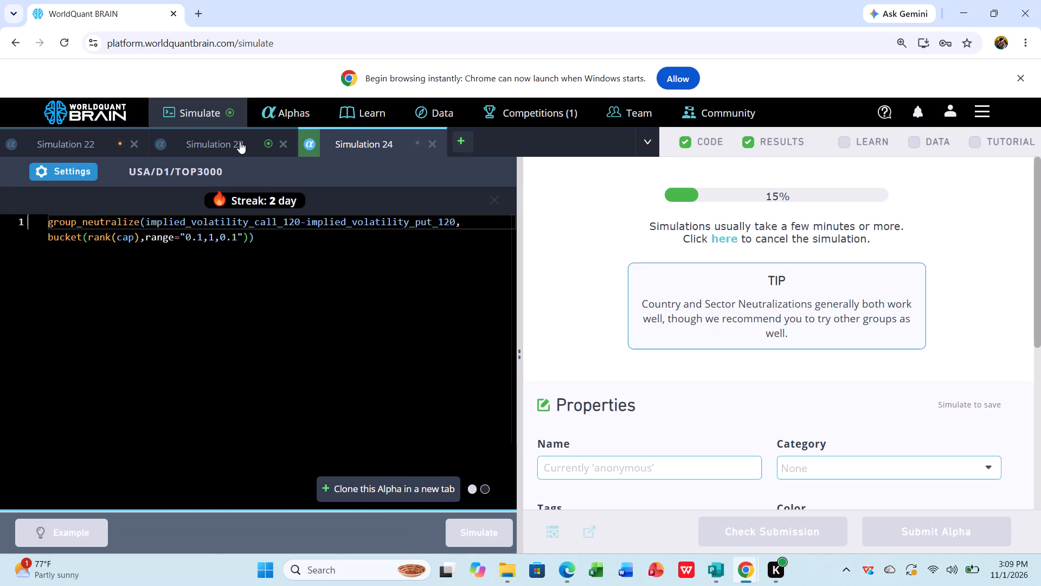
pyautogui.click(240, 142)
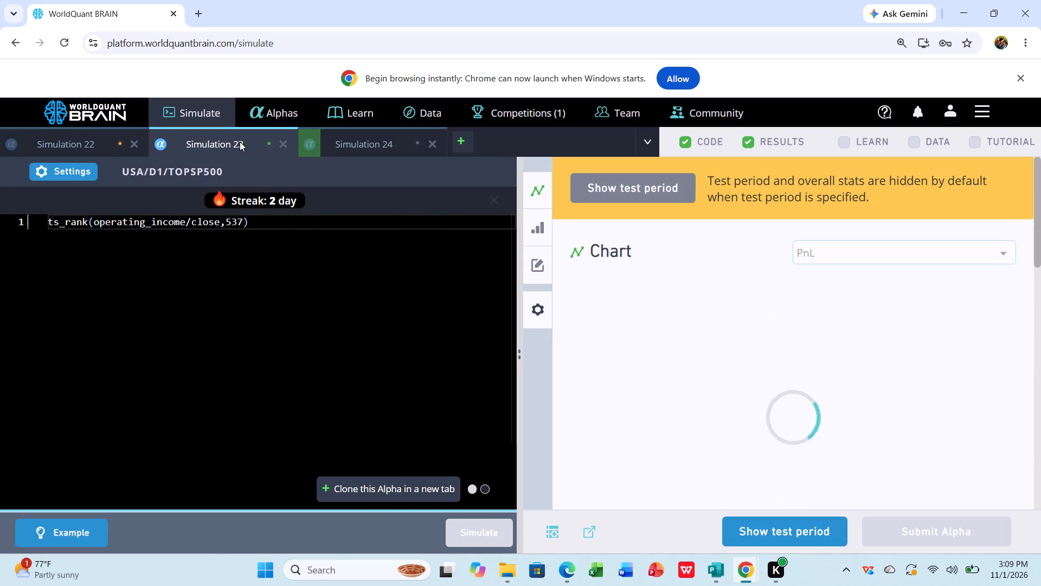
pyautogui.click(760, 522)
pyautogui.click(760, 522)
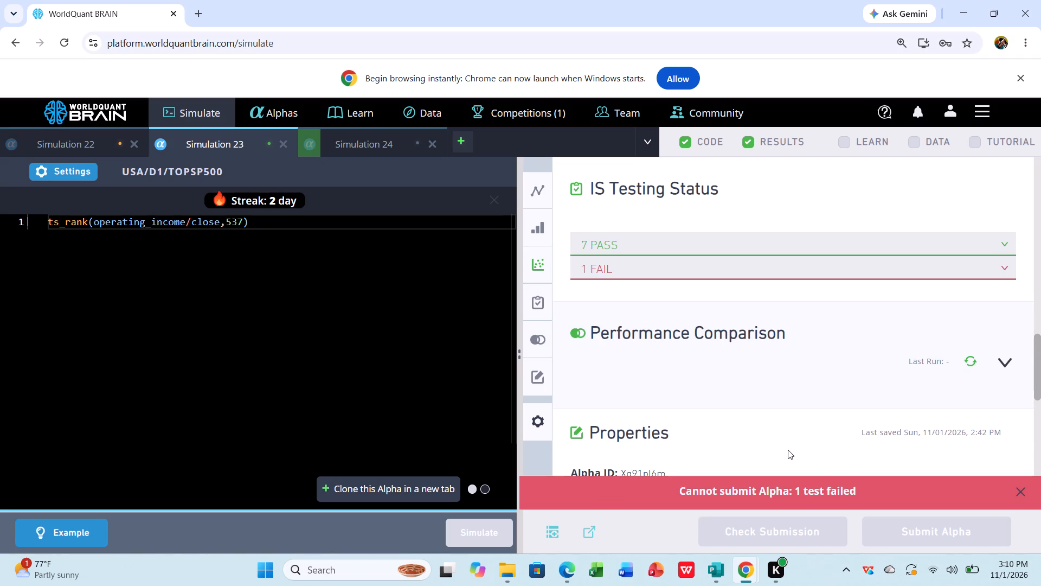
pyautogui.click(947, 270)
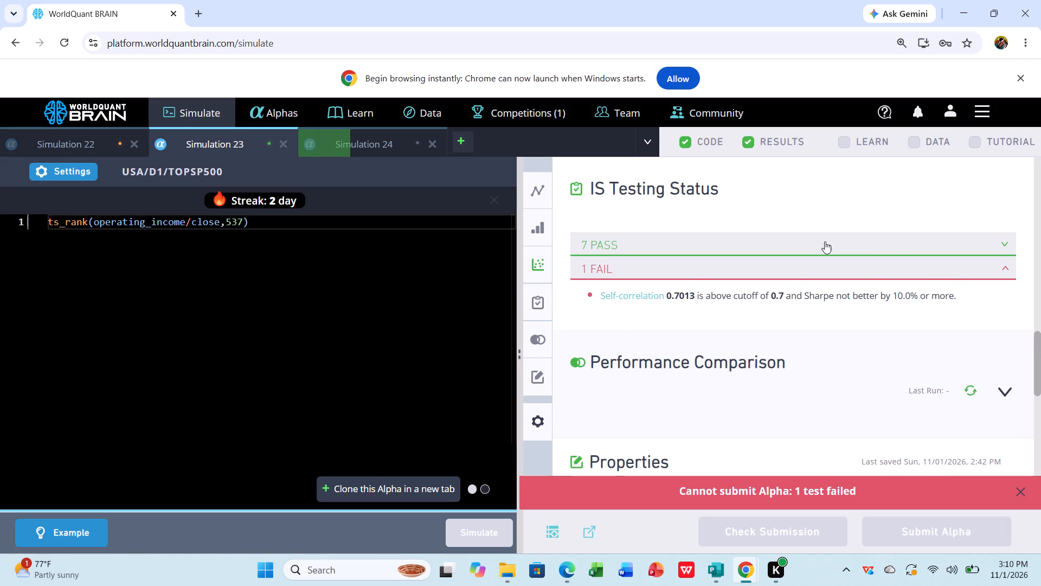
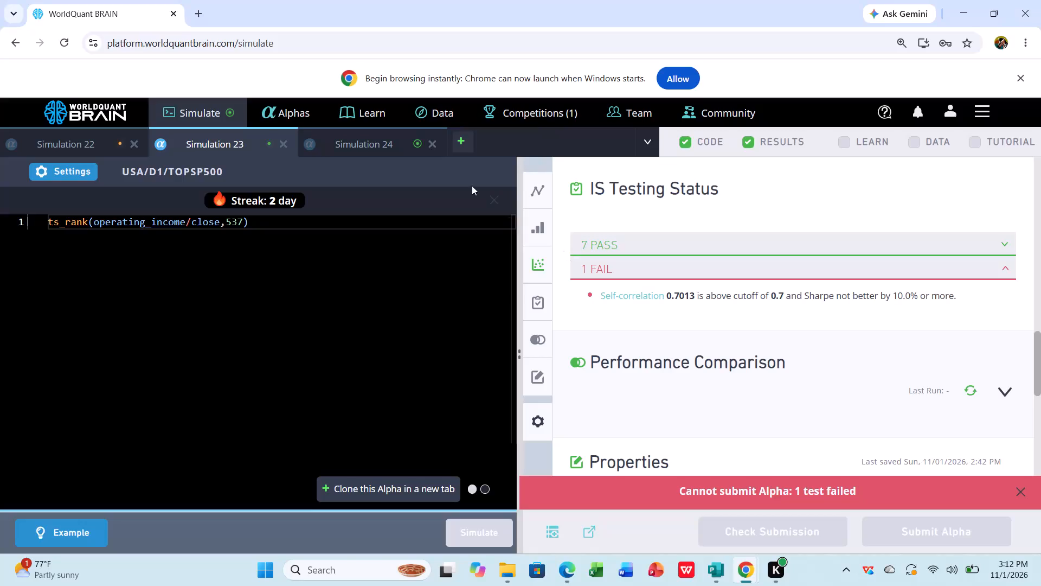
# Set the ts_rank lookback in Simulation 23's operating_income/close alpha to 538 and simulate it.
pyautogui.click(64, 167)
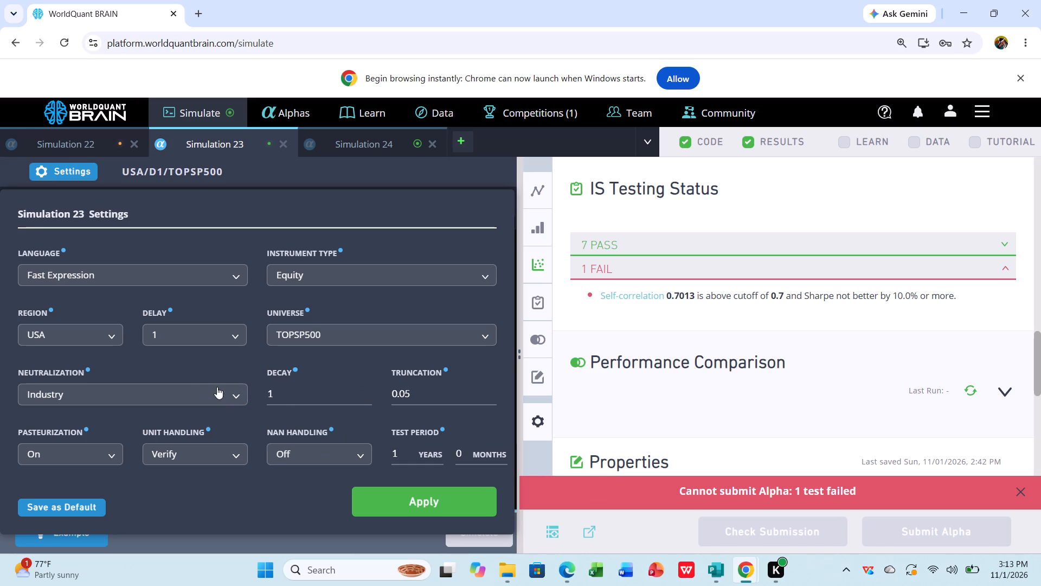
pyautogui.click(65, 168)
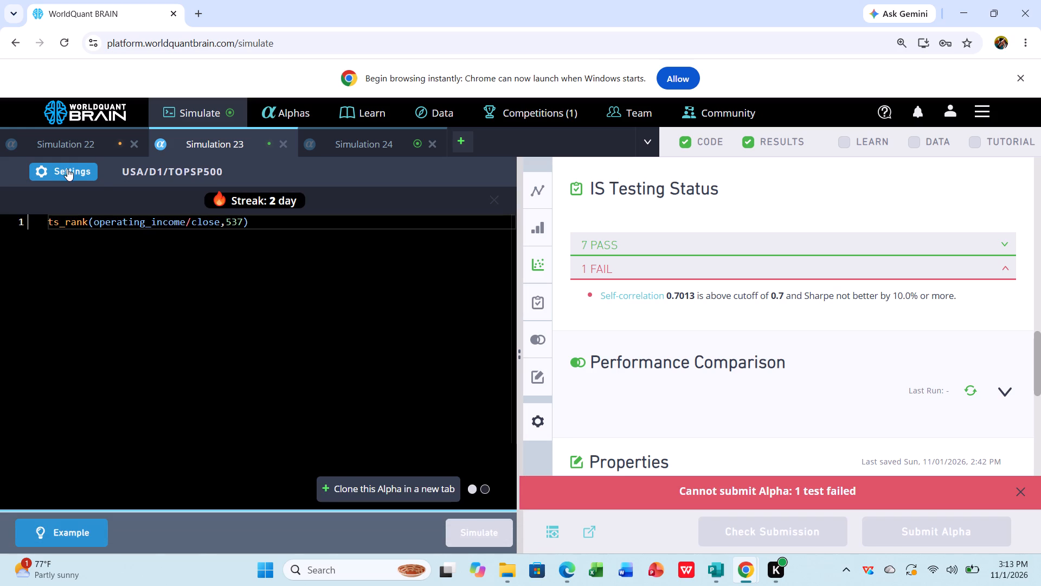
pyautogui.click(238, 222)
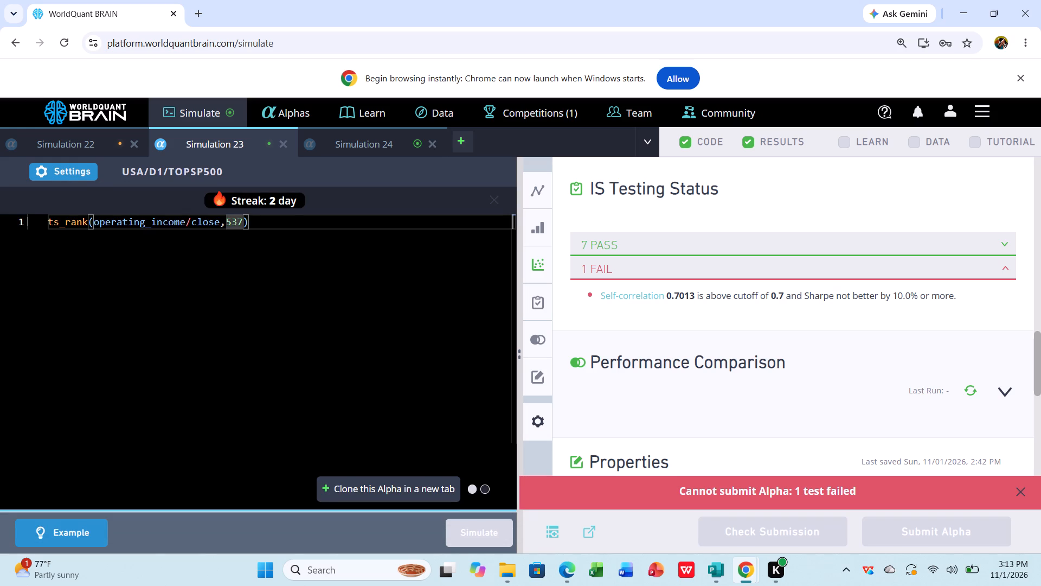
pyautogui.click(243, 221)
pyautogui.press('BackSpace')
pyautogui.press('8')
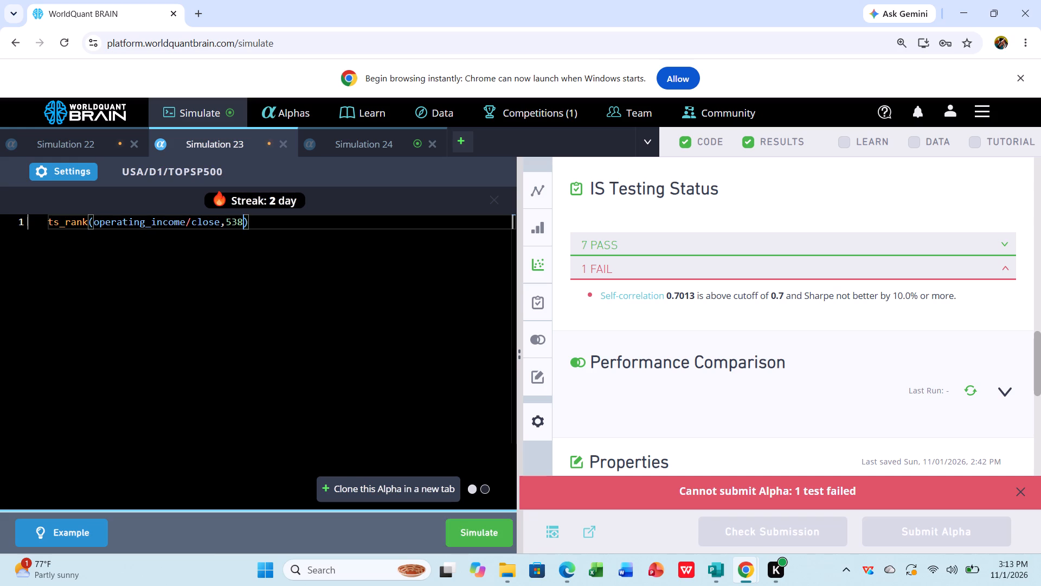
pyautogui.click(475, 526)
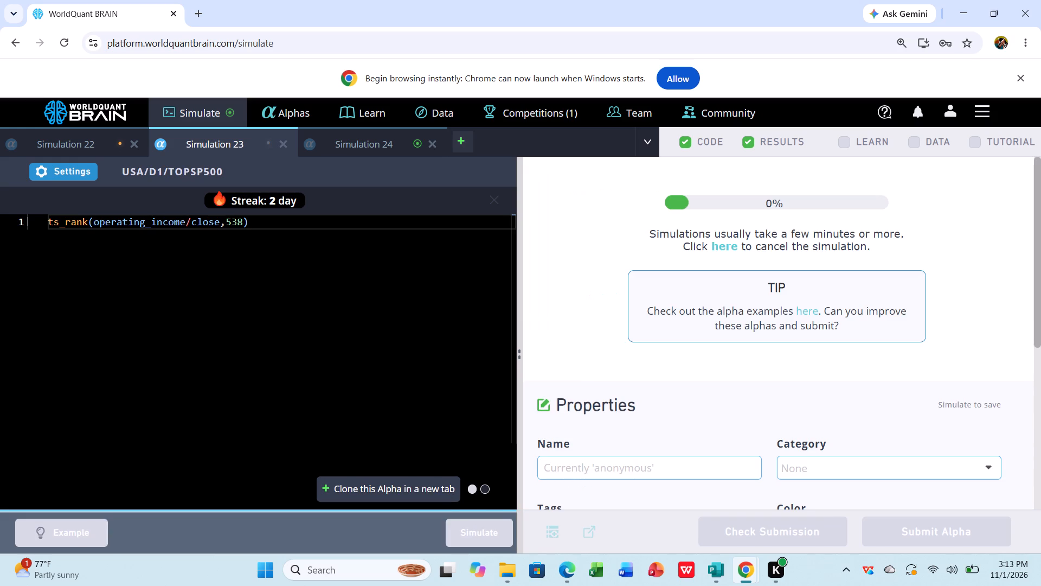
pyautogui.click(340, 352)
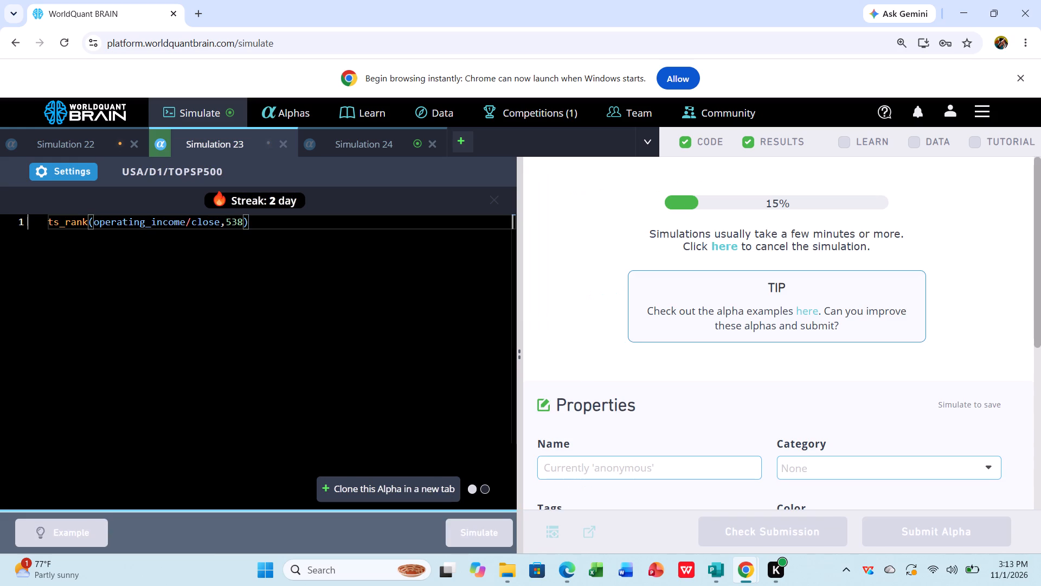
# Open Simulation 24's results for the implied-volatility alpha and reveal the test period.
pyautogui.click(339, 142)
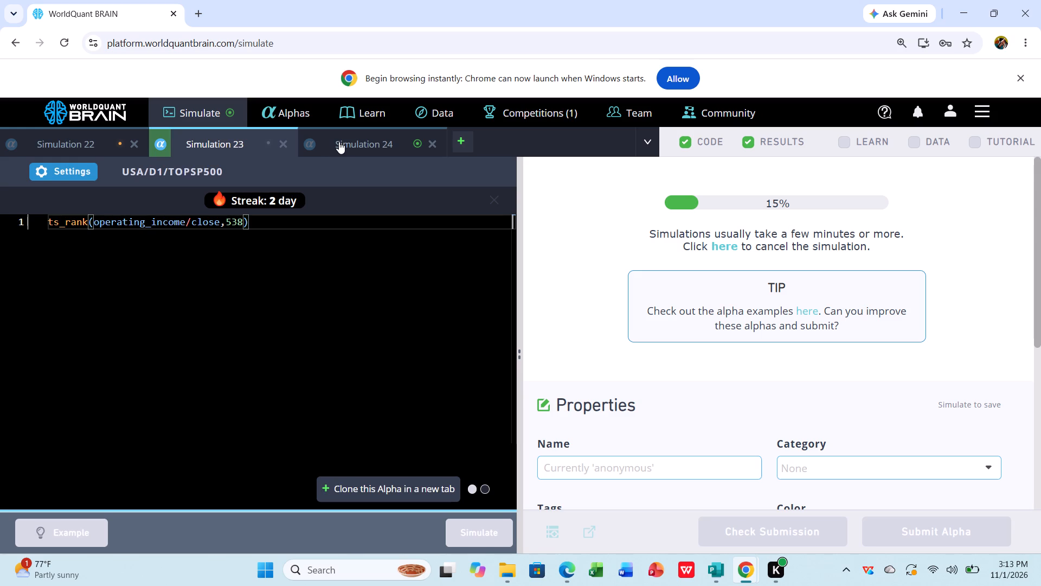
pyautogui.click(339, 142)
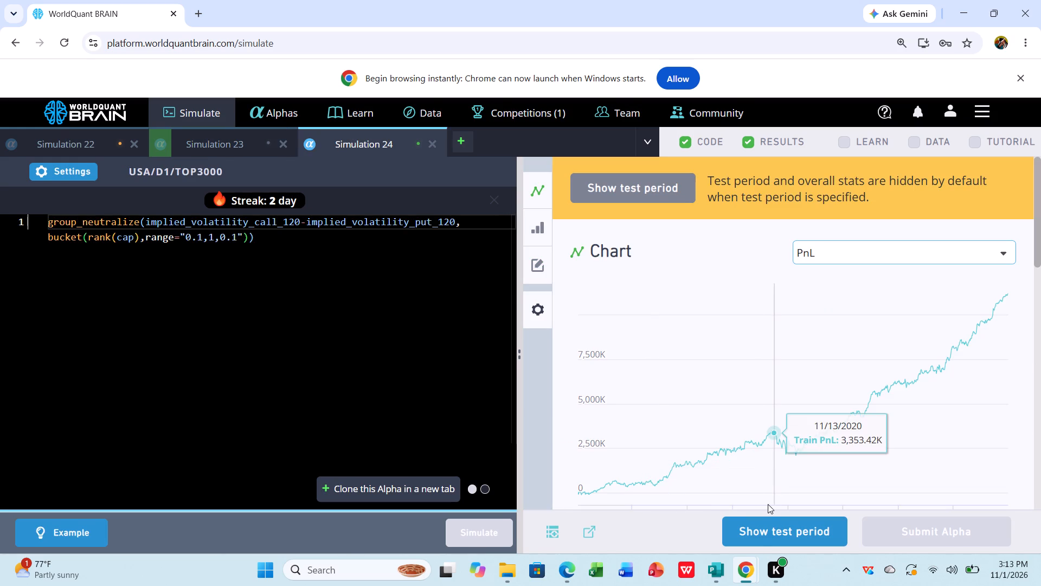
pyautogui.click(763, 528)
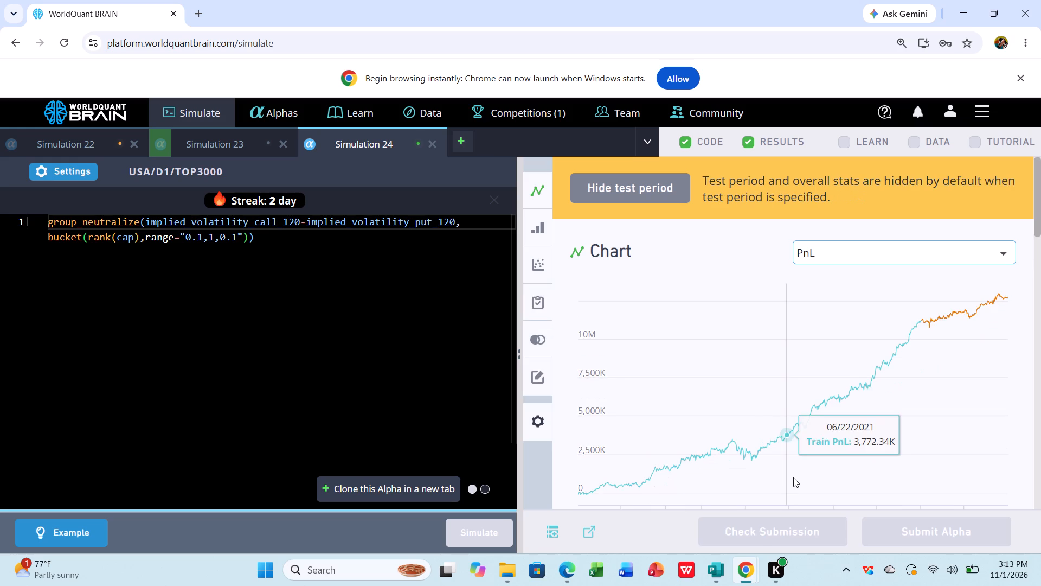
# Review Simulation 24's PnL chart and yearly IS summary, and expand the failed tests under IS Testing Status.
pyautogui.scroll(-4, 809, 446)
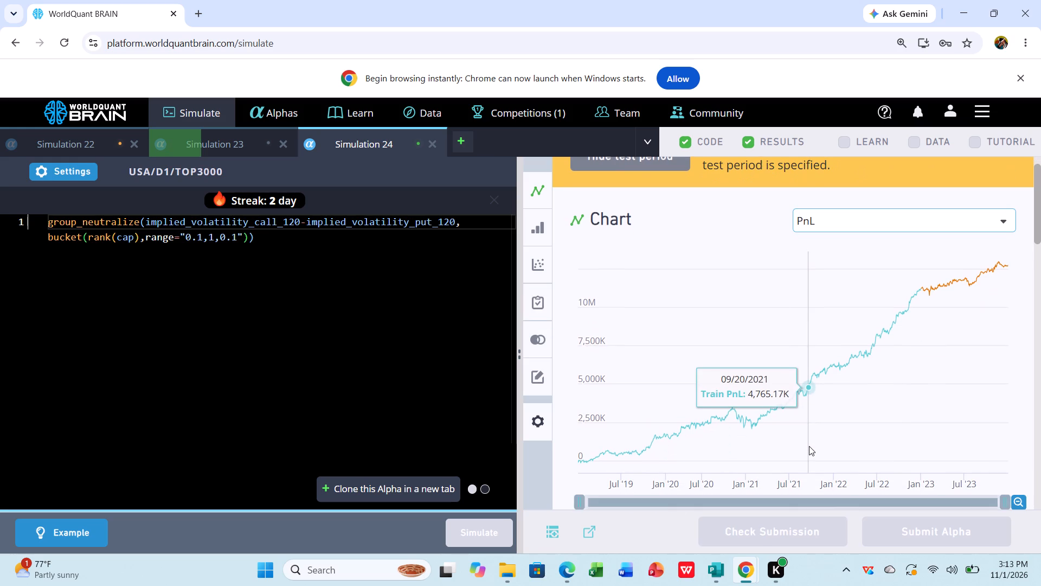
pyautogui.scroll(-3, 809, 446)
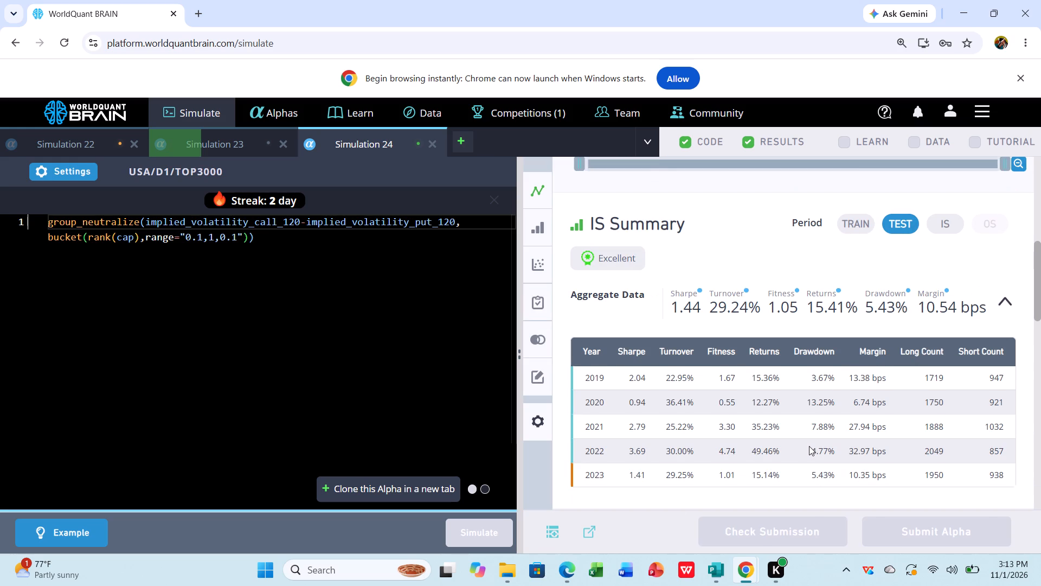
pyautogui.scroll(-1, 809, 446)
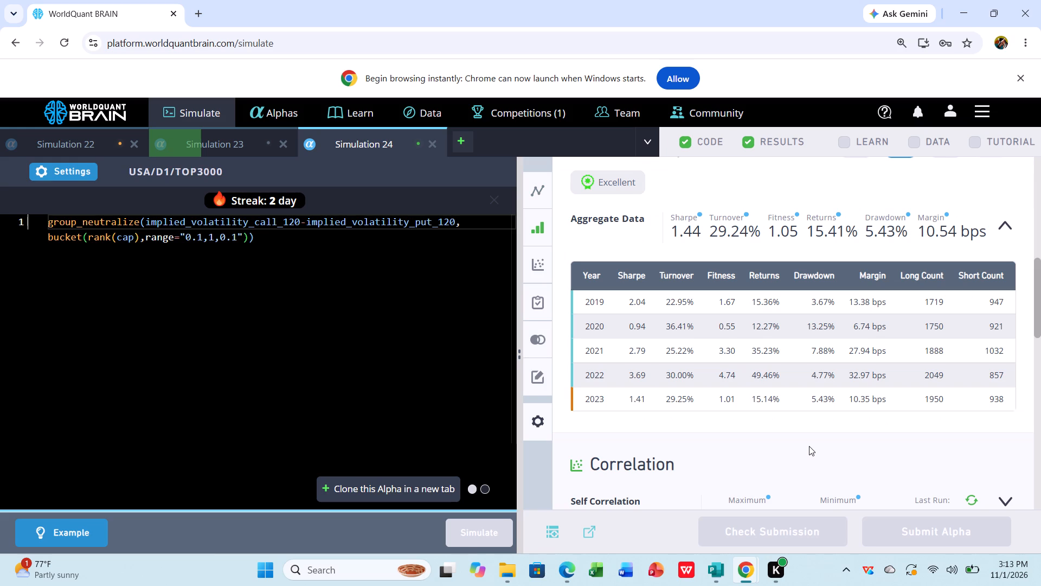
pyautogui.scroll(-2, 809, 446)
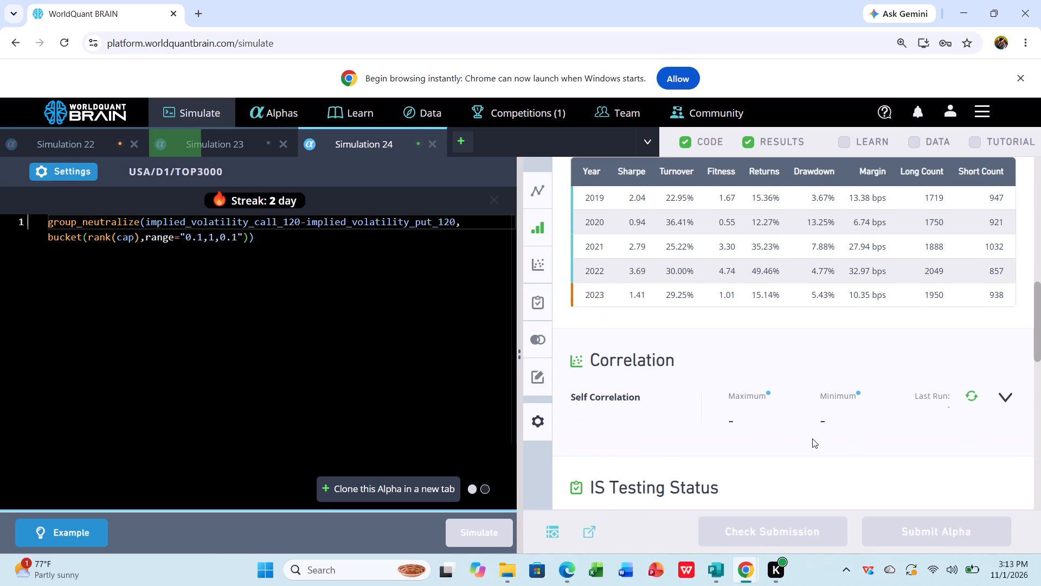
pyautogui.scroll(-1, 812, 438)
pyautogui.click(812, 438)
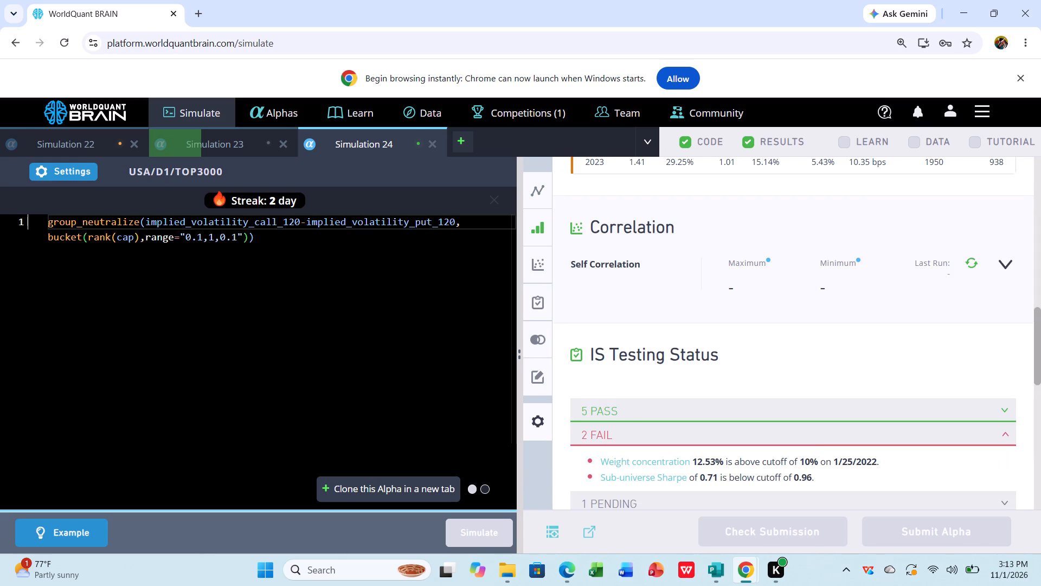
pyautogui.hscroll(-1, 185, 319)
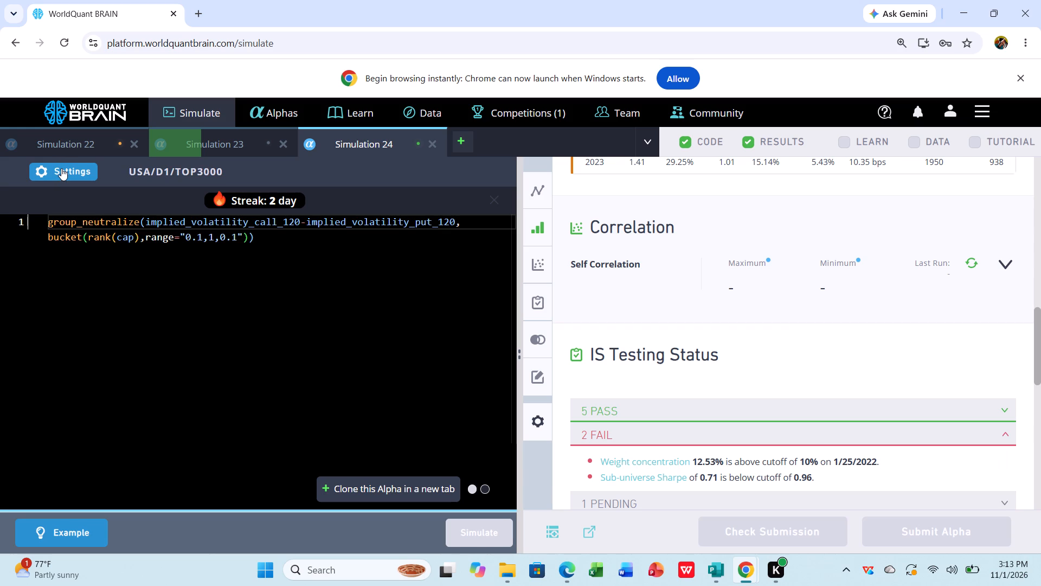
# Set Simulation 24's neutralization to Subindustry, apply the settings, and simulate the implied-volatility alpha cloned in a new tab.
pyautogui.click(61, 168)
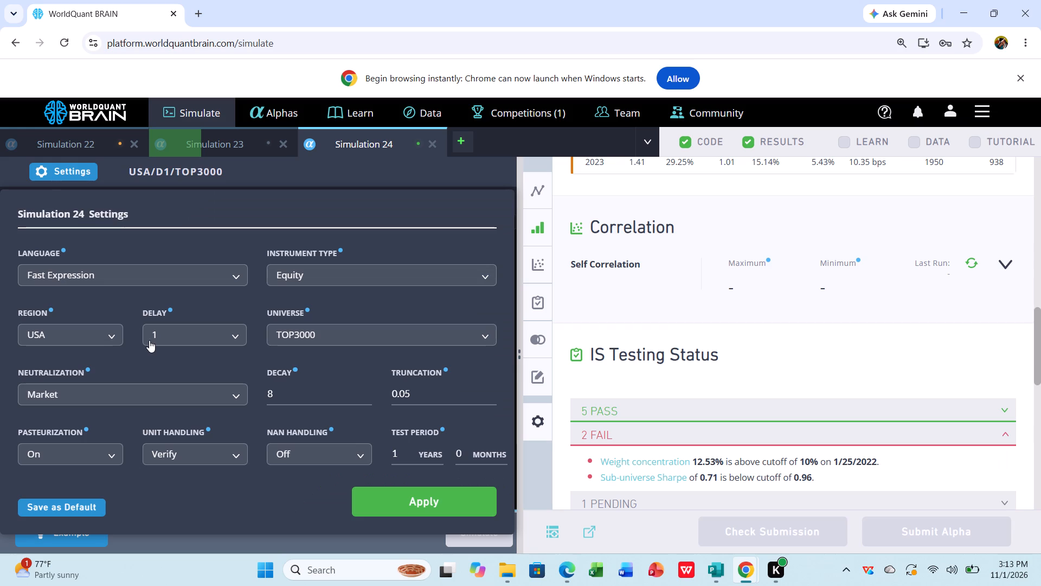
pyautogui.click(229, 397)
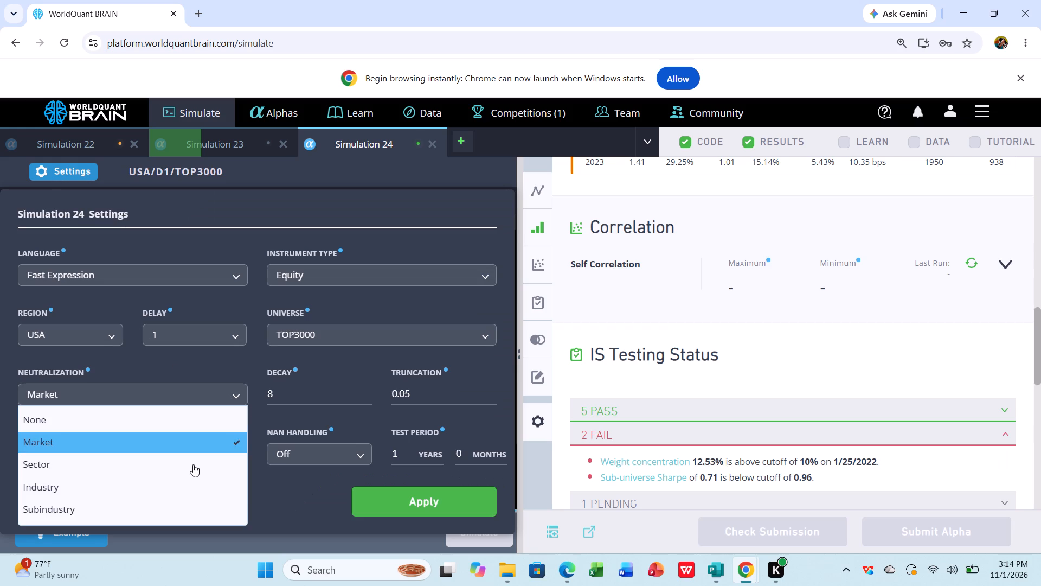
pyautogui.click(182, 500)
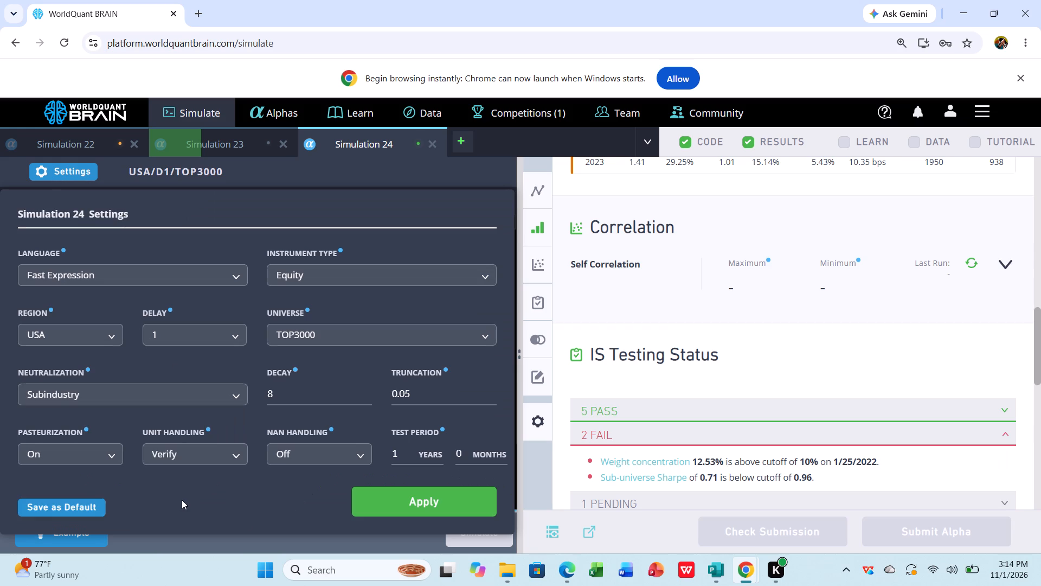
pyautogui.click(380, 498)
pyautogui.click(380, 498)
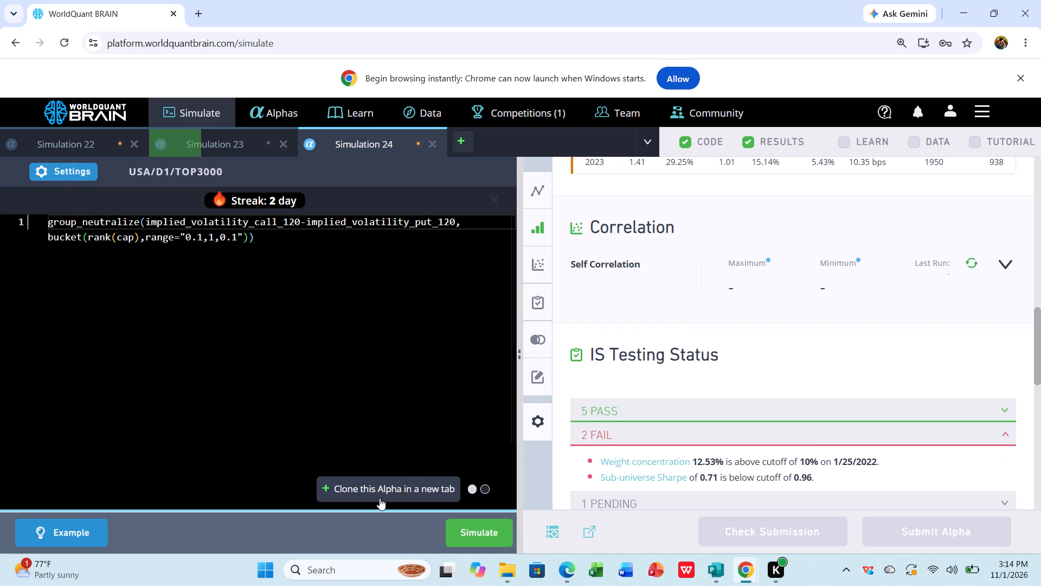
pyautogui.click(462, 534)
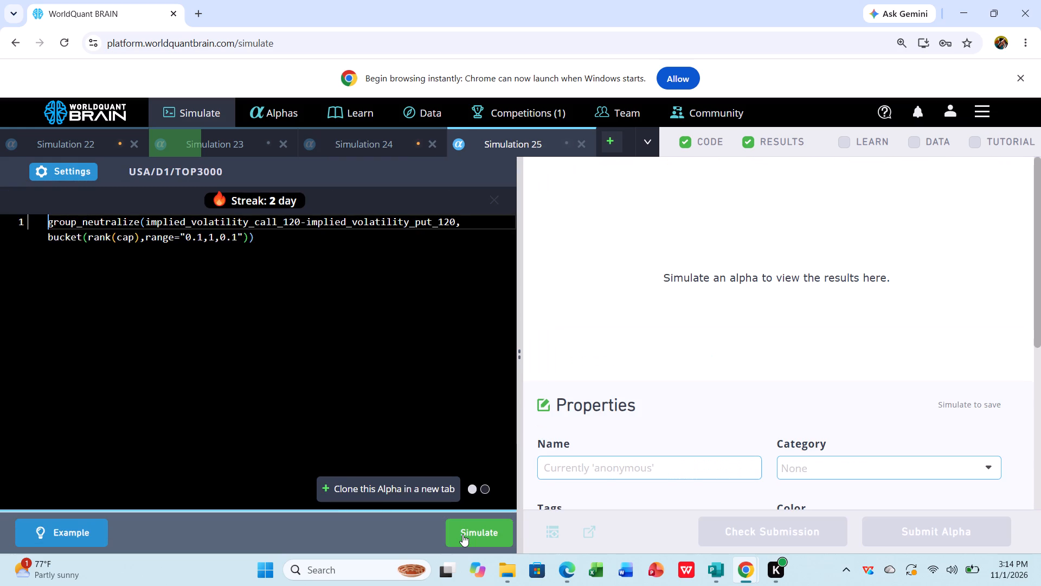
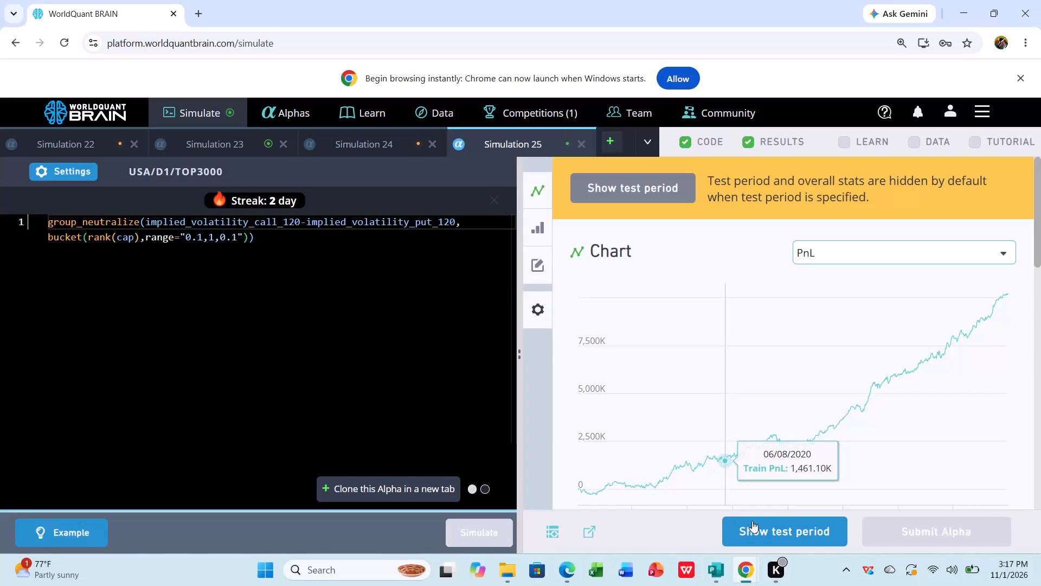
# Reveal Simulation 25's test period and review its PnL chart, IS-period summary by year, and IS Testing Status.
pyautogui.click(760, 526)
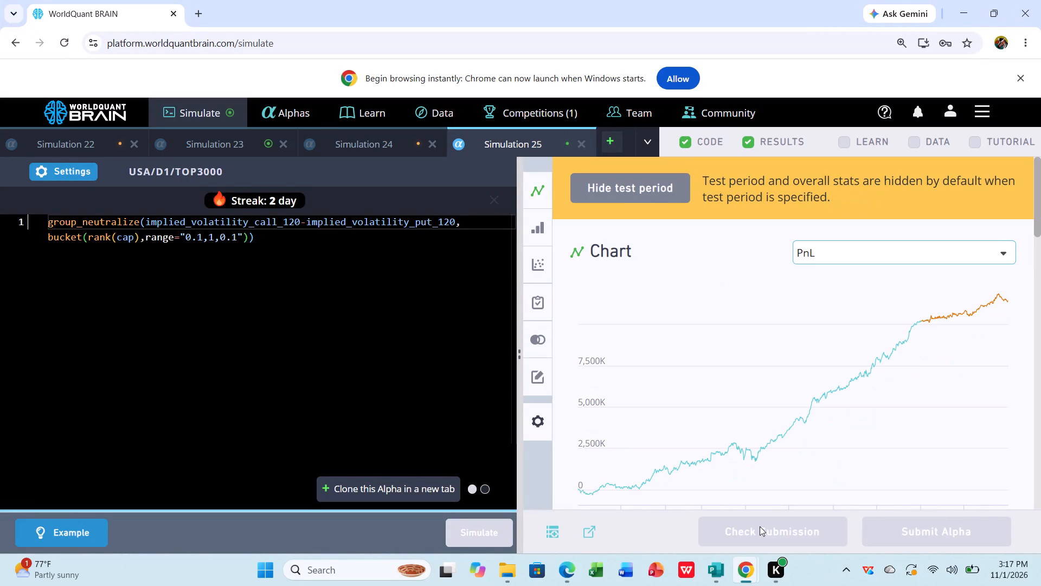
pyautogui.scroll(-4, 807, 456)
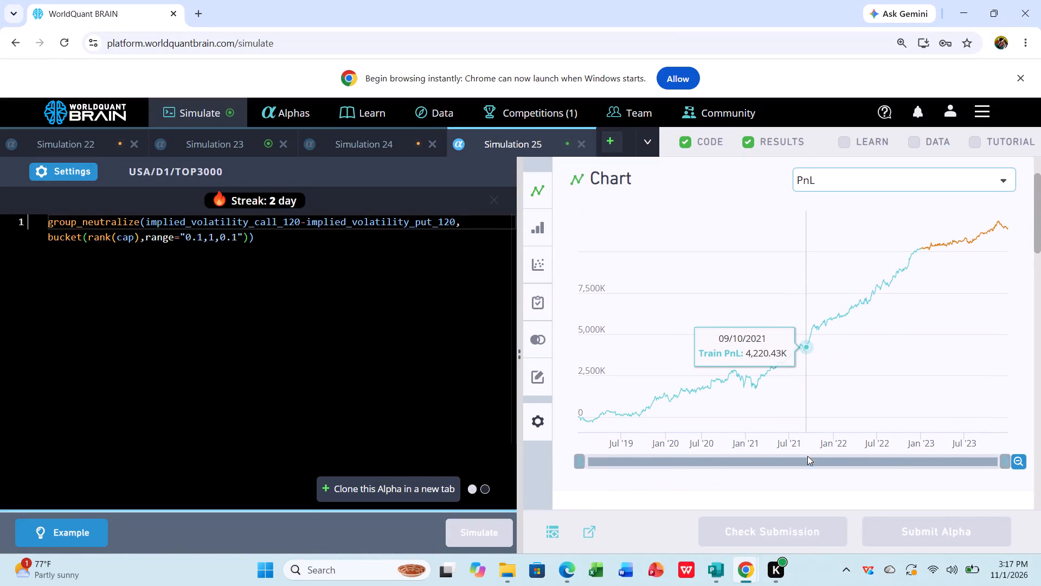
pyautogui.scroll(-3, 807, 456)
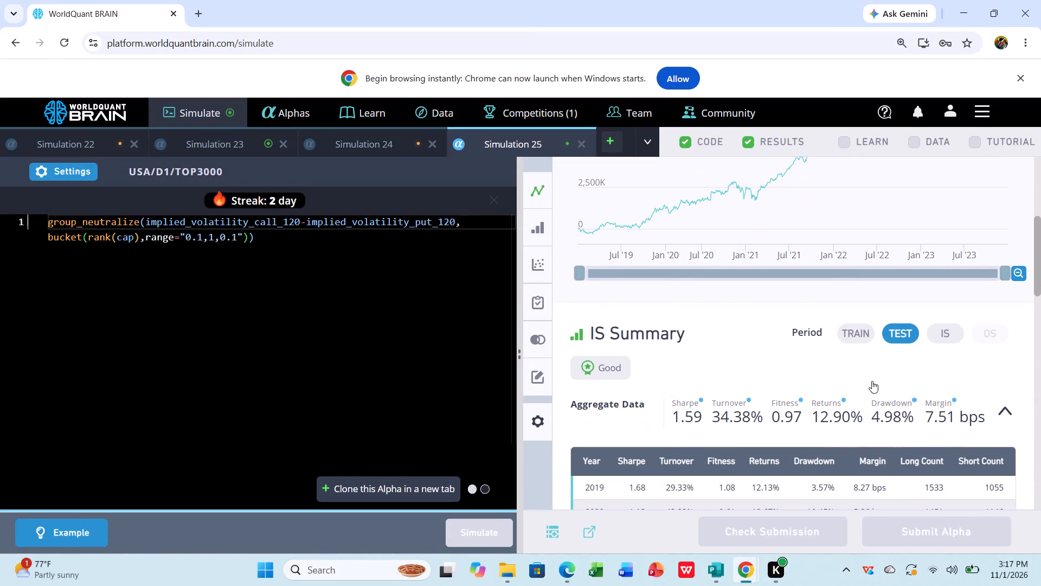
pyautogui.click(944, 332)
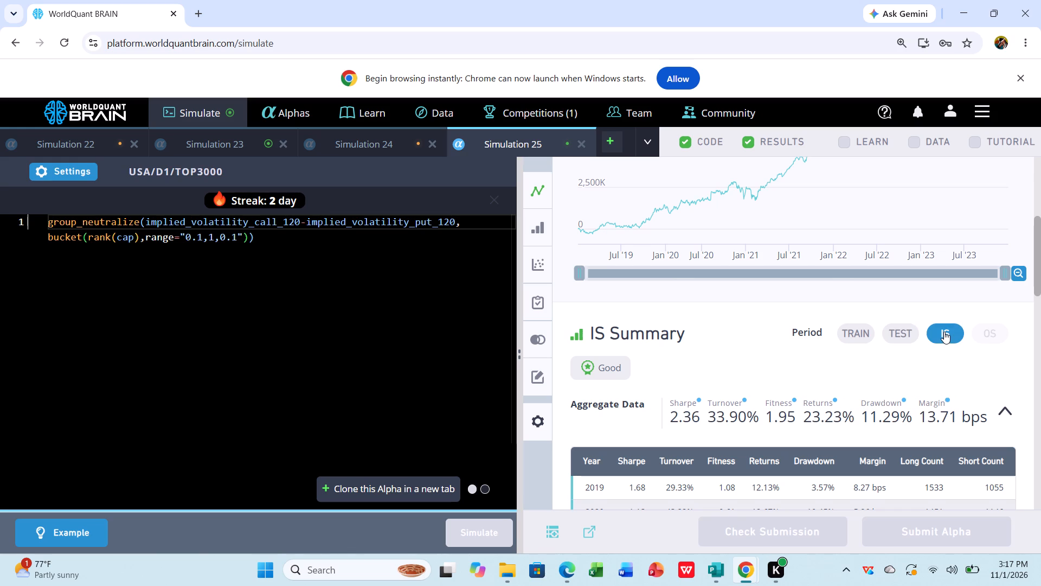
pyautogui.hscroll(-1, 944, 332)
pyautogui.scroll(-1, 953, 309)
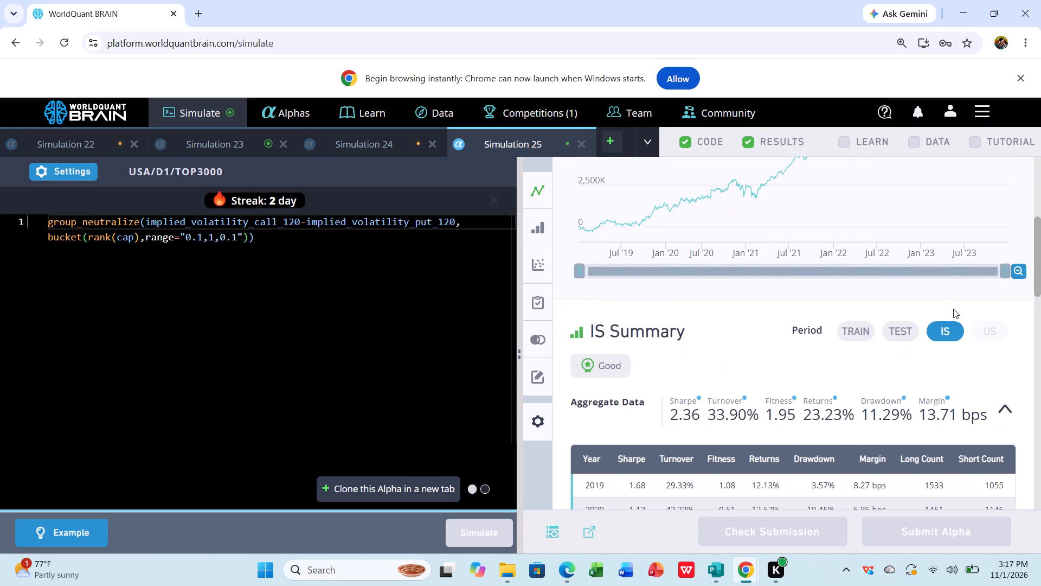
pyautogui.scroll(-4, 953, 309)
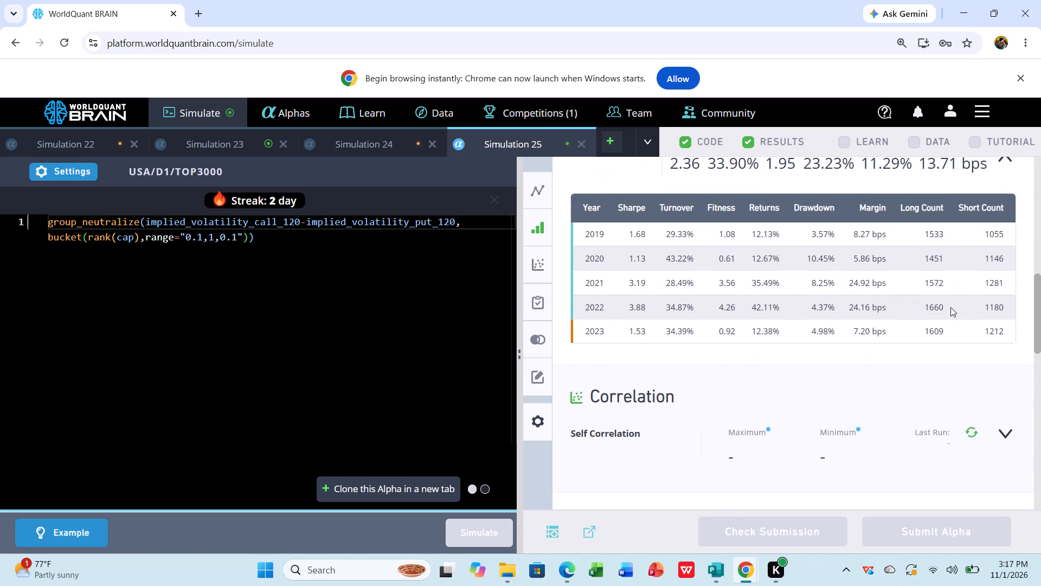
pyautogui.scroll(-1, 962, 157)
pyautogui.hscroll(-1, 962, 157)
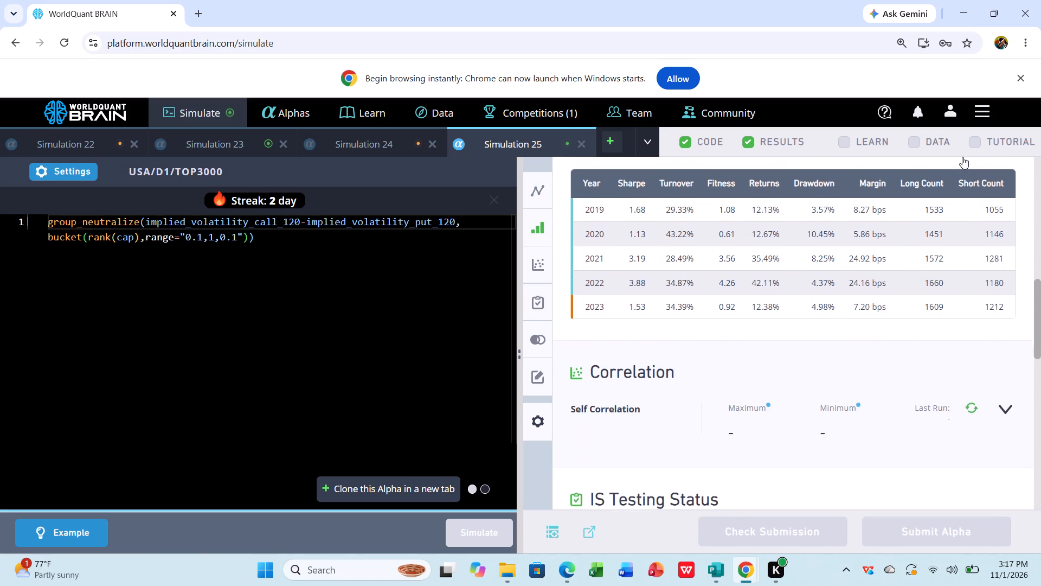
pyautogui.scroll(-3, 962, 157)
pyautogui.scroll(1, 962, 157)
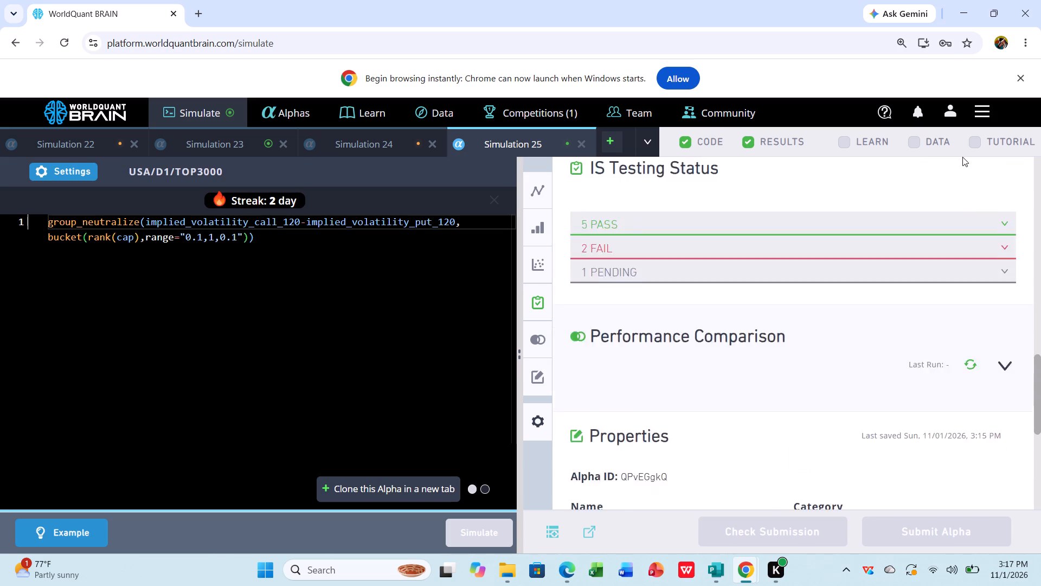
pyautogui.scroll(1, 962, 157)
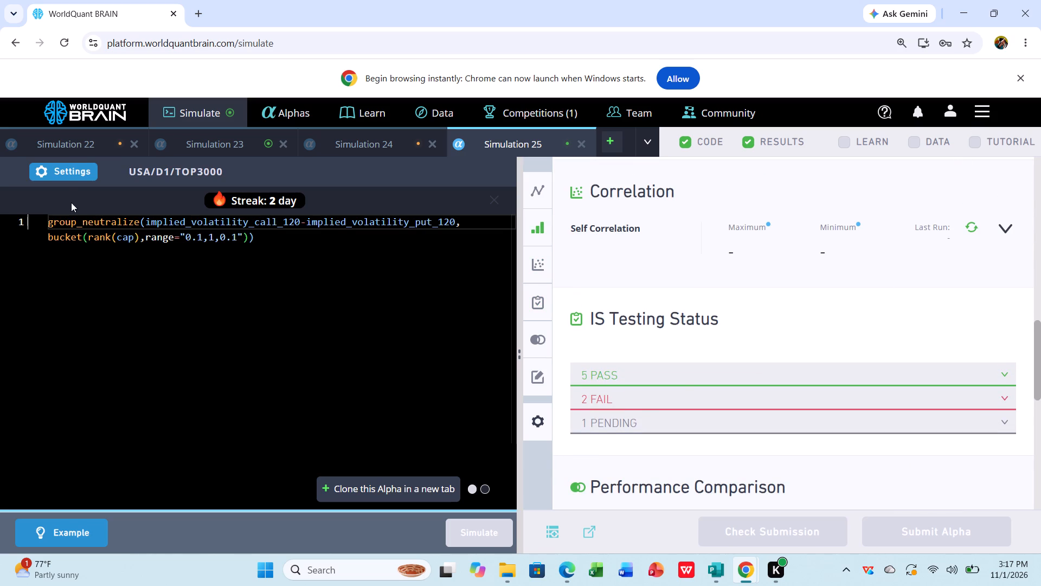
# Set Simulation 25's neutralization to Industry, apply the settings, and simulate the implied-volatility alpha.
pyautogui.click(74, 166)
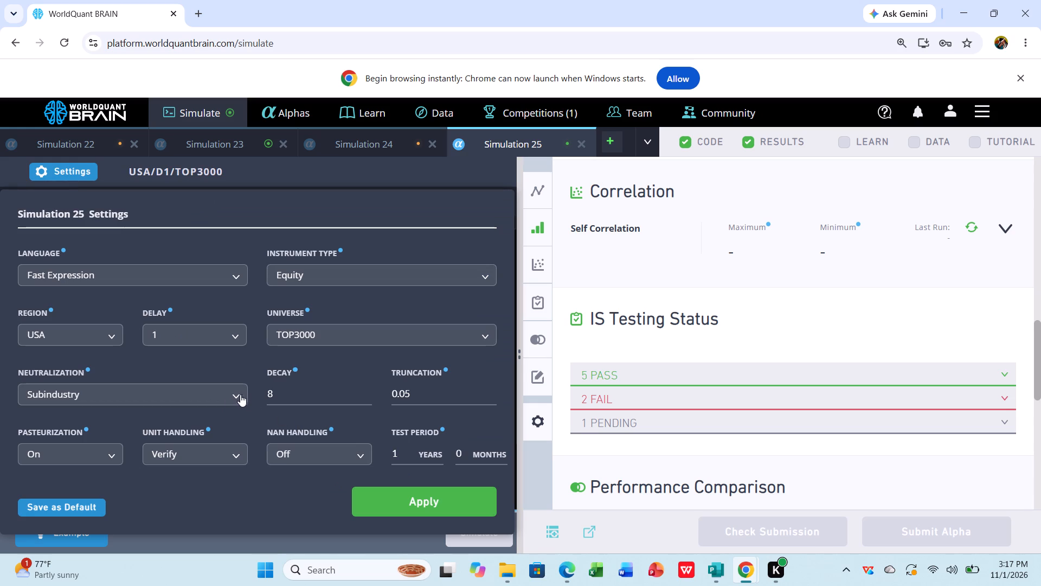
pyautogui.click(234, 393)
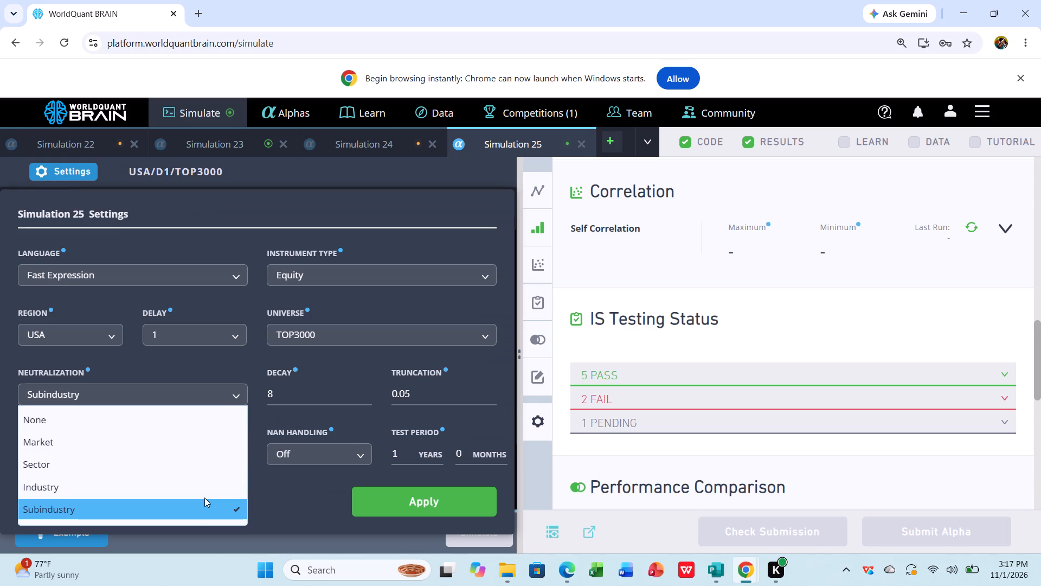
pyautogui.click(211, 487)
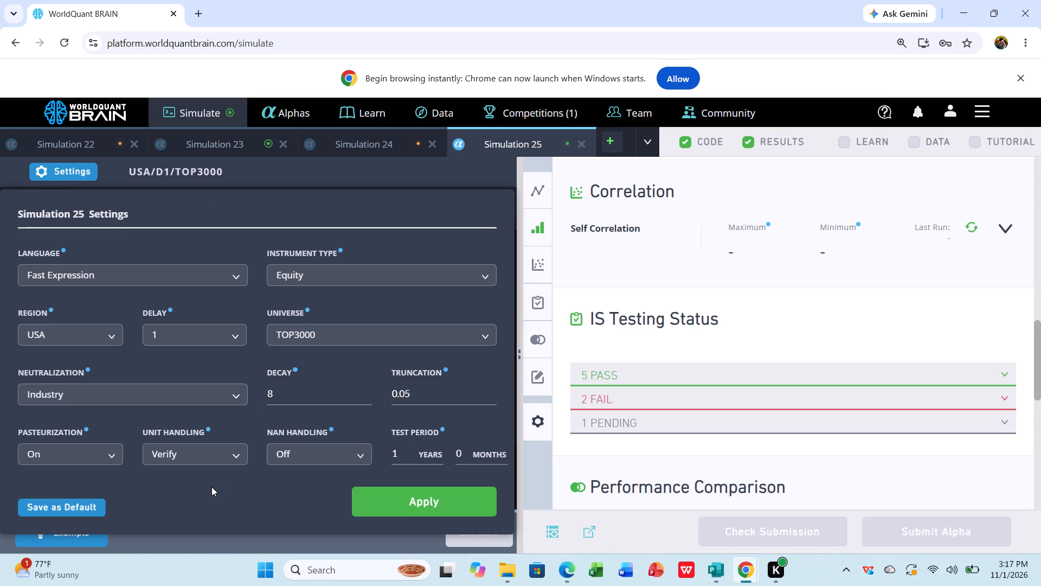
pyautogui.click(364, 501)
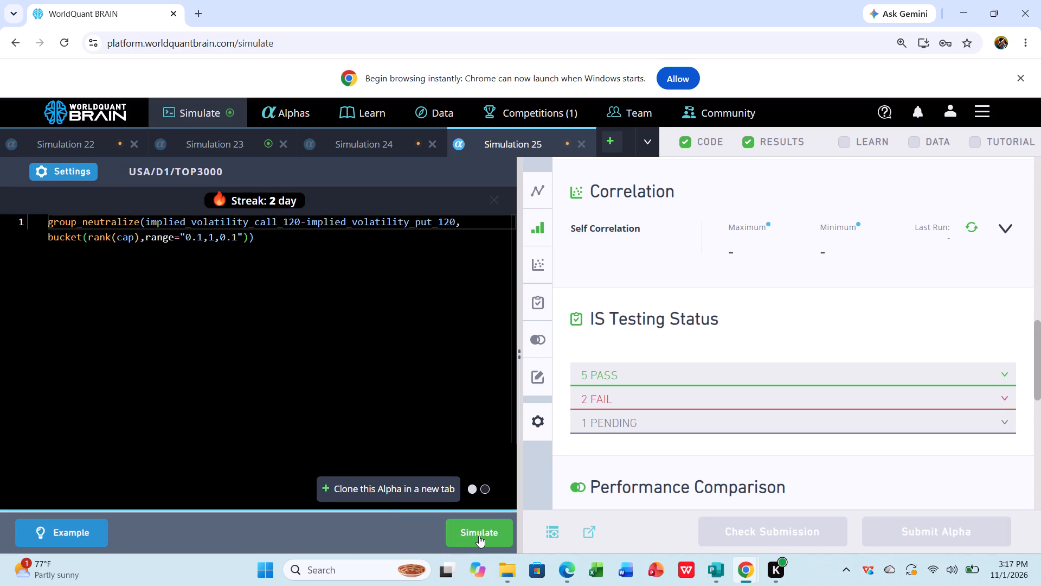
pyautogui.click(479, 536)
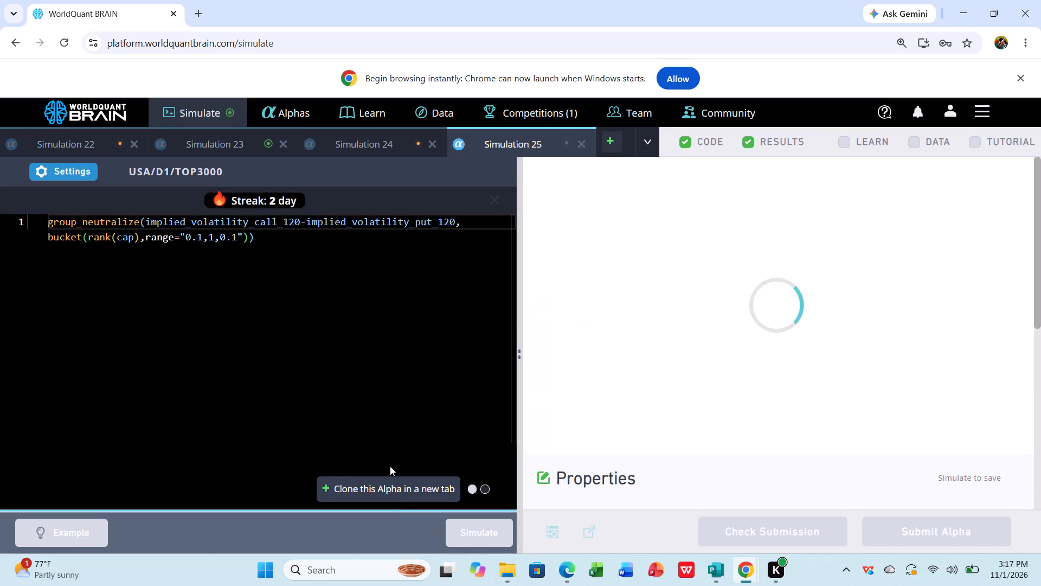
# Reveal Simulation 23's test period, review its PnL chart and IS-period summary, and expand the failed tests under IS Testing Status.
pyautogui.click(233, 148)
pyautogui.click(233, 148)
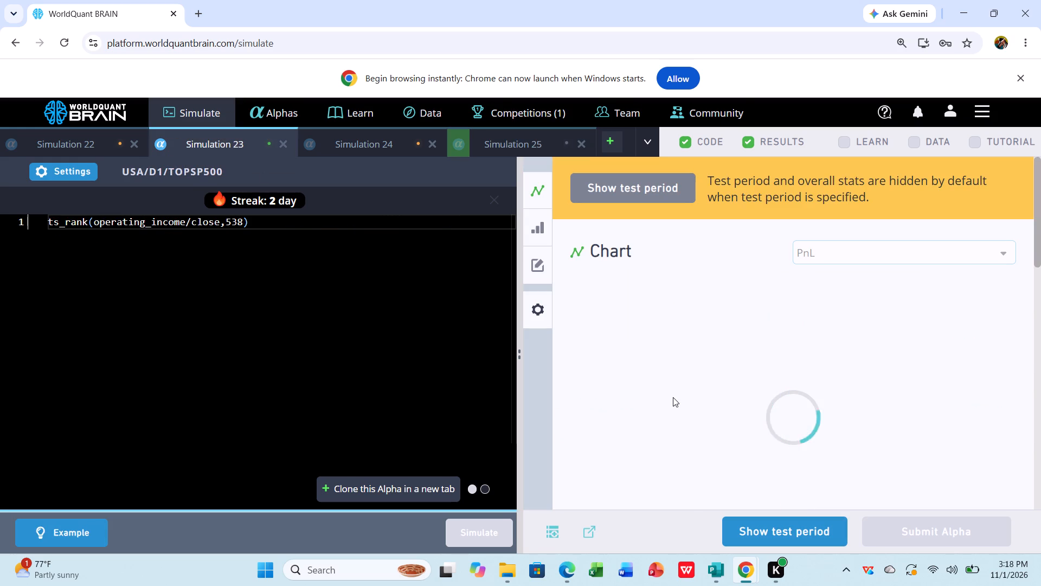
pyautogui.click(789, 523)
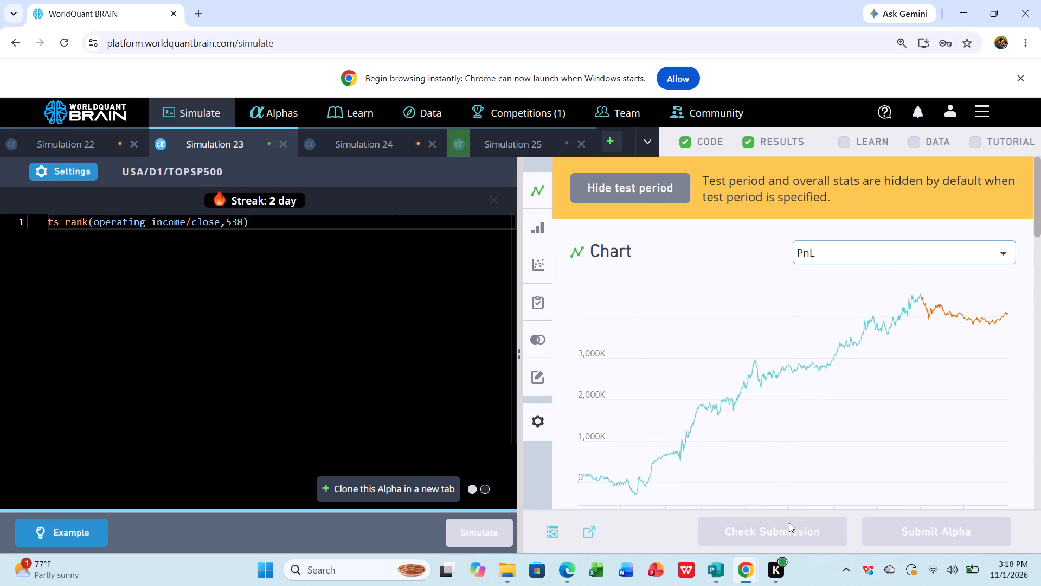
pyautogui.scroll(-5, 807, 432)
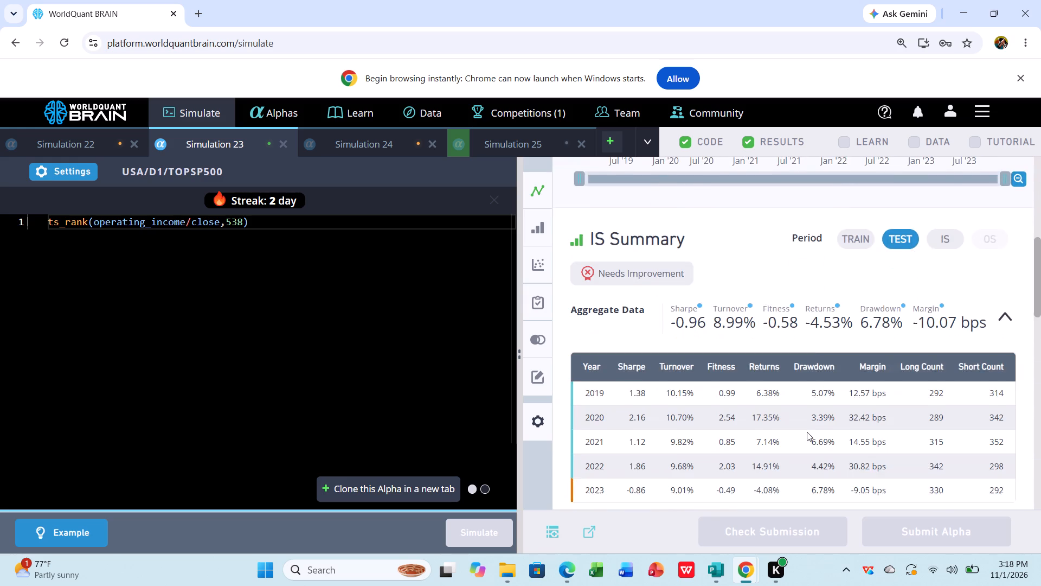
pyautogui.hscroll(1, 807, 432)
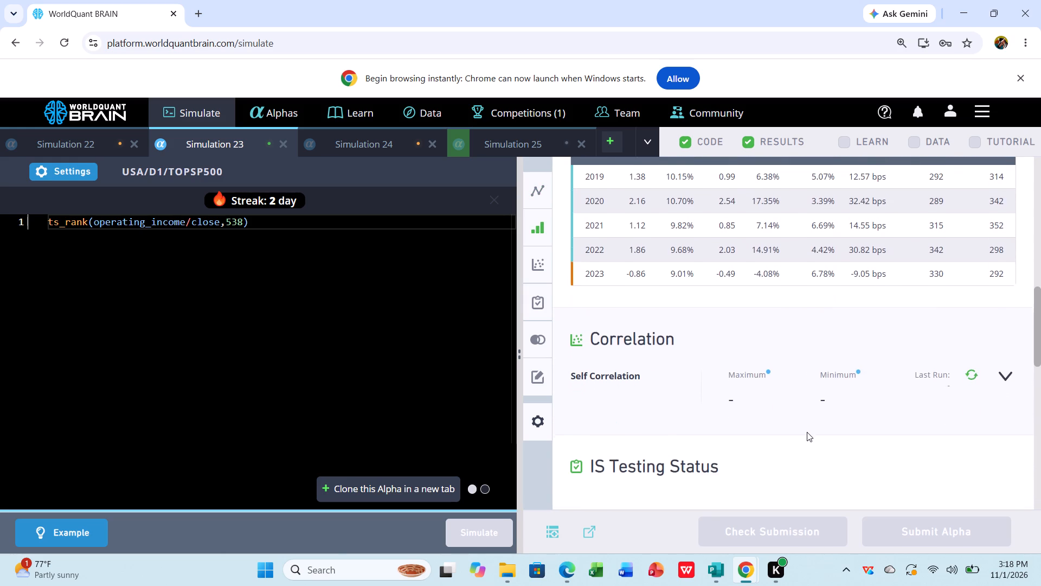
pyautogui.hscroll(1, 807, 432)
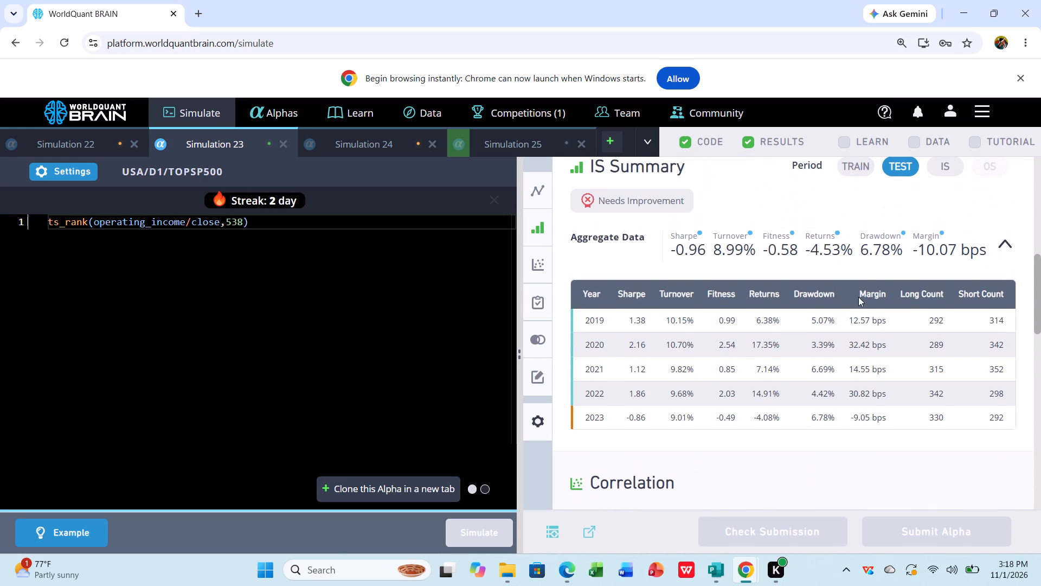
pyautogui.click(940, 165)
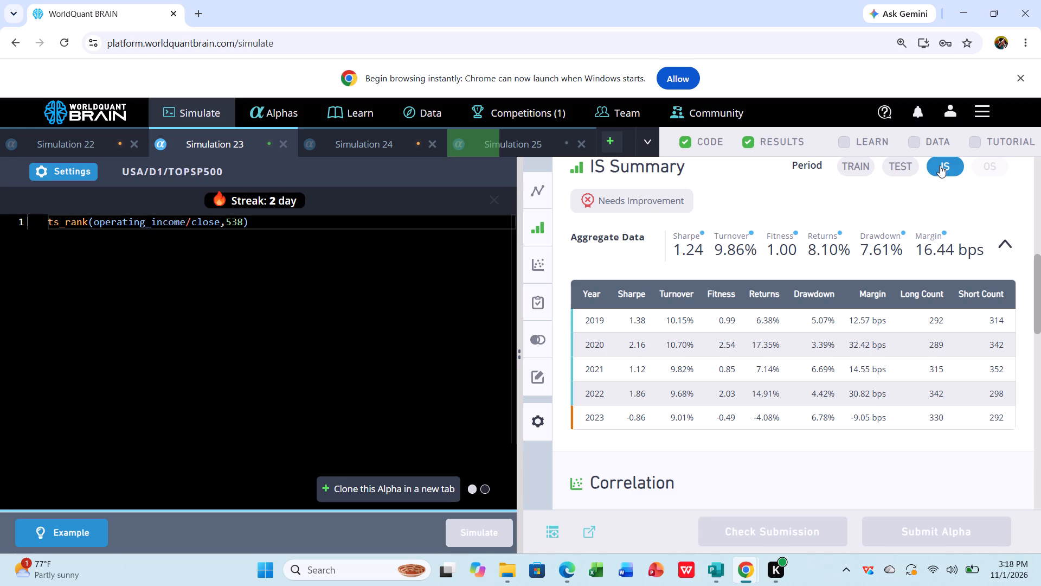
pyautogui.scroll(-4, 940, 165)
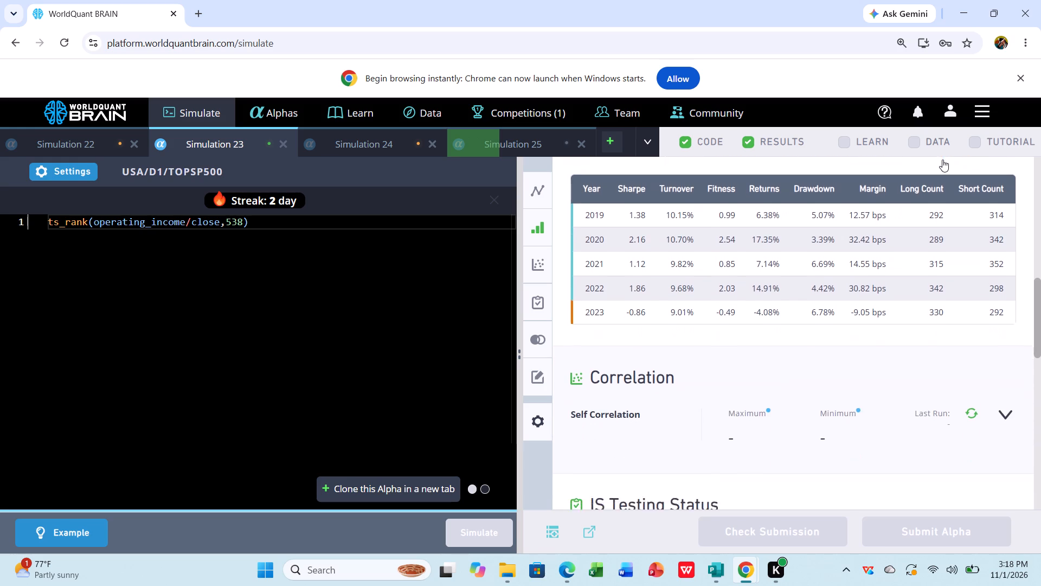
pyautogui.scroll(-3, 942, 160)
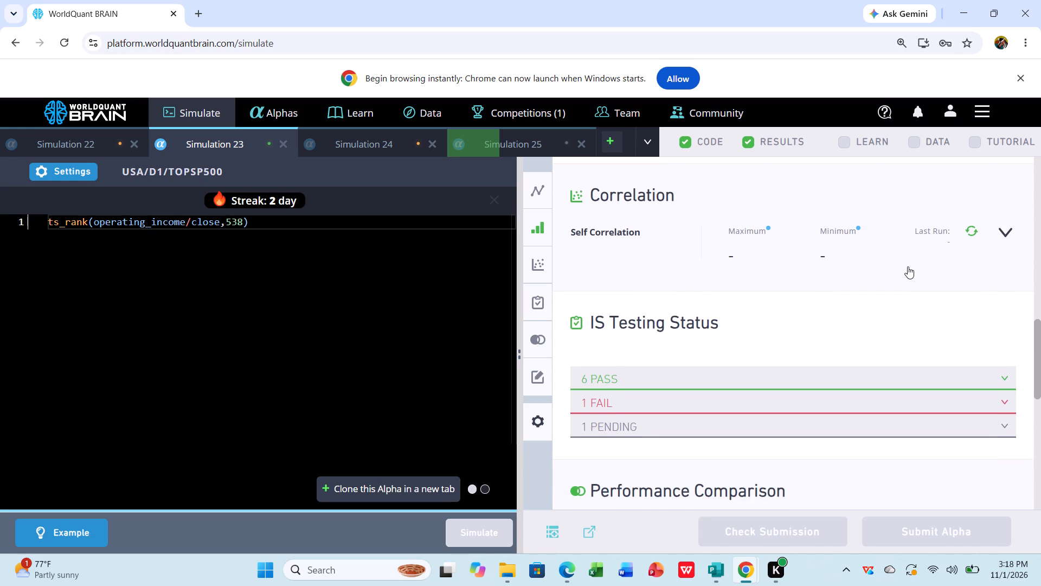
pyautogui.click(854, 391)
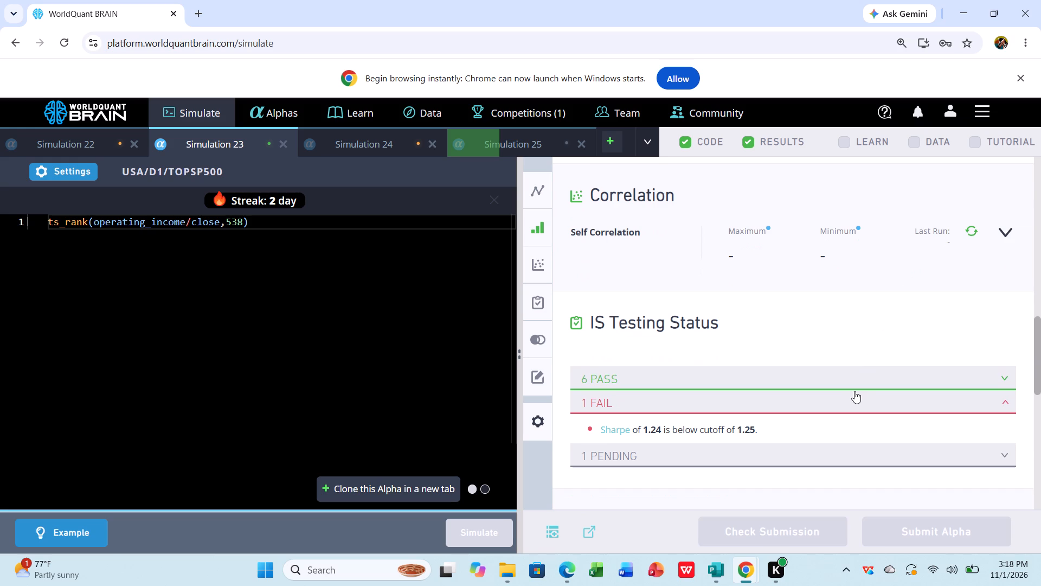
# Set the ts_rank lookback in Simulation 23's operating_income/close alpha to 536 and simulate it.
pyautogui.click(241, 222)
pyautogui.press('BackSpace')
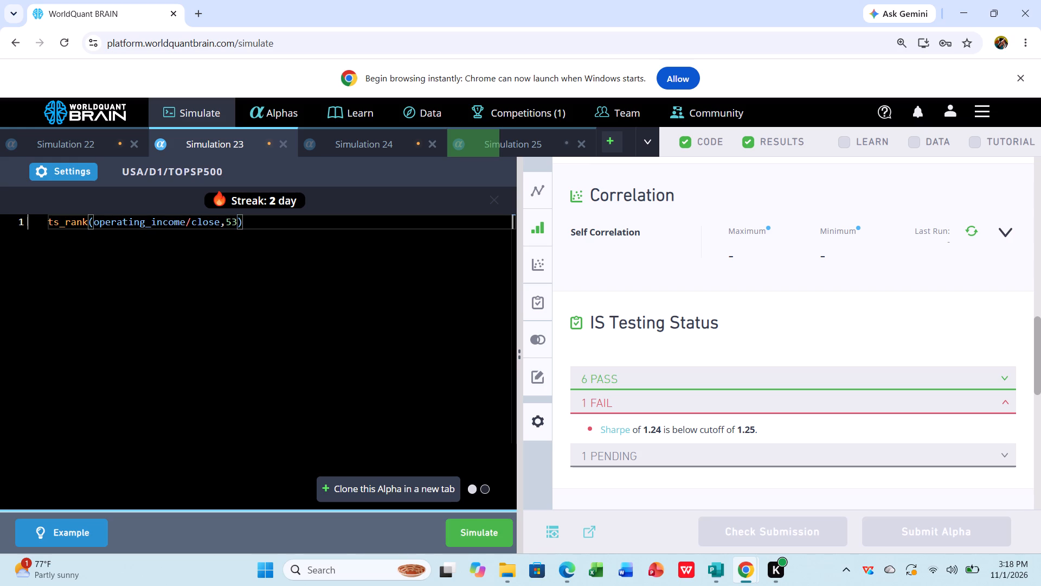
pyautogui.press('6')
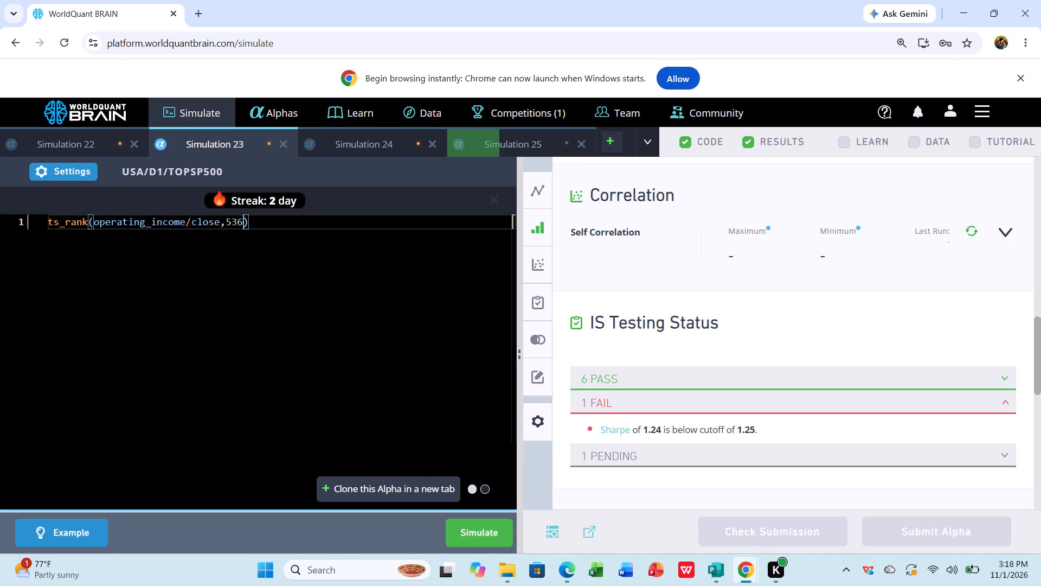
pyautogui.click(477, 523)
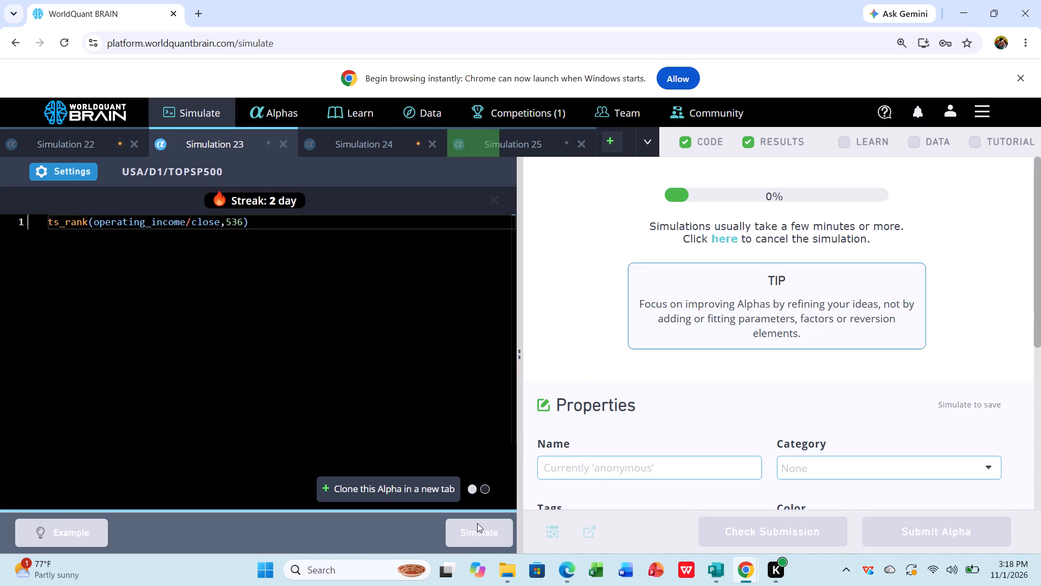
pyautogui.click(477, 523)
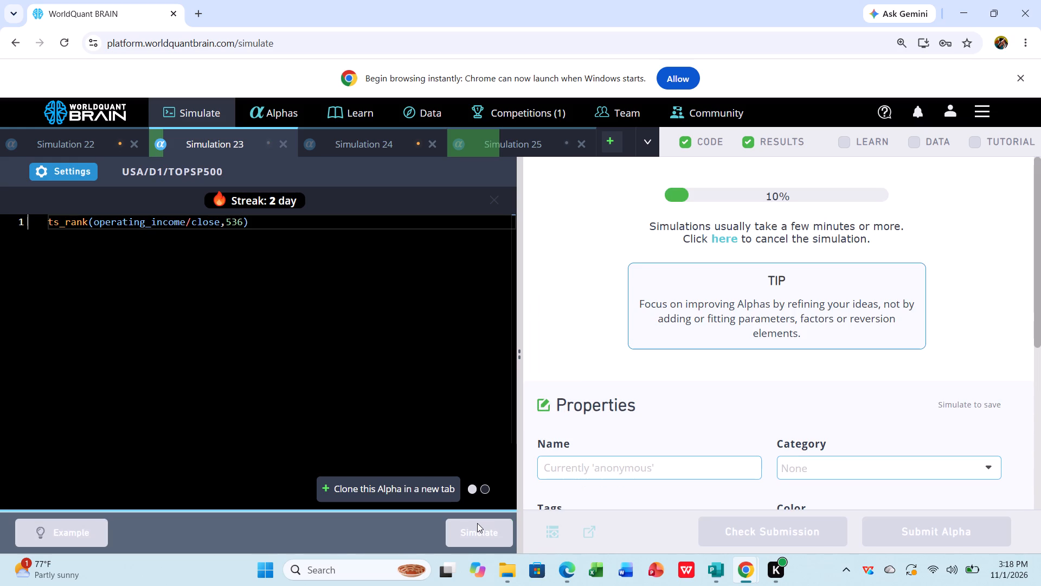
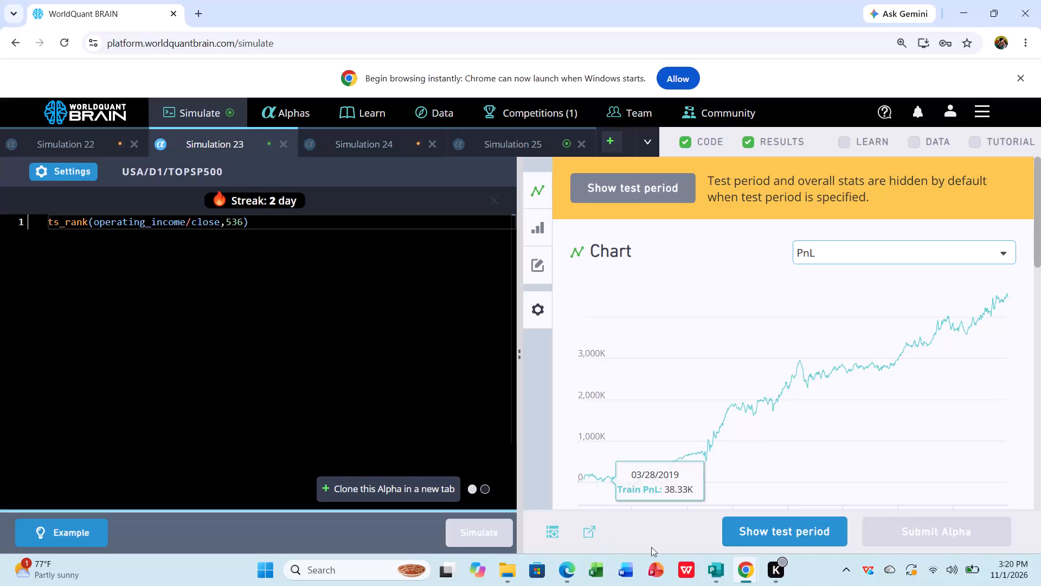
# Reveal Simulation 23's test period, try to submit the alpha, and expand the failed test under IS Testing Status.
pyautogui.click(773, 531)
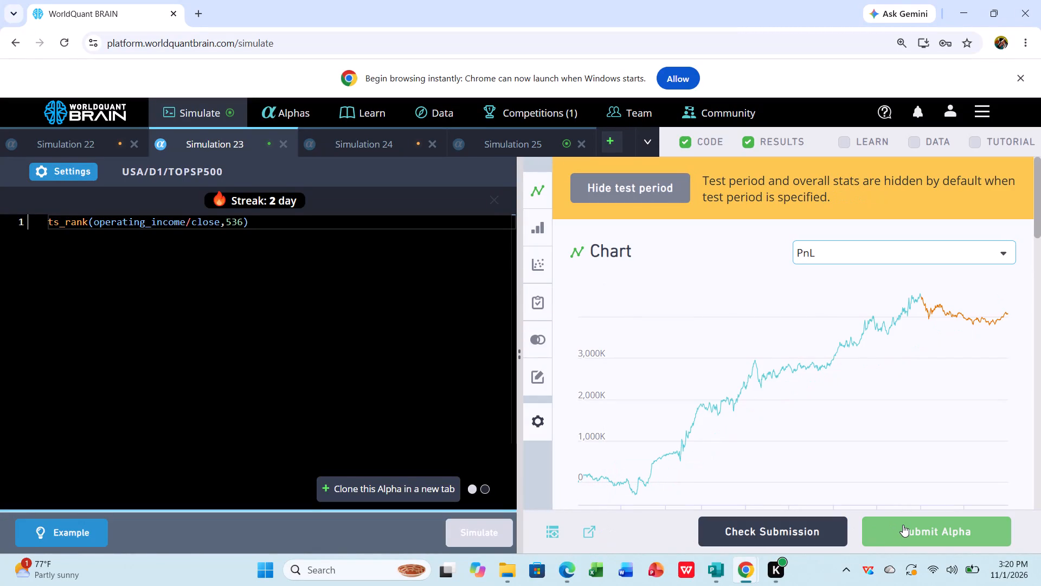
pyautogui.click(903, 525)
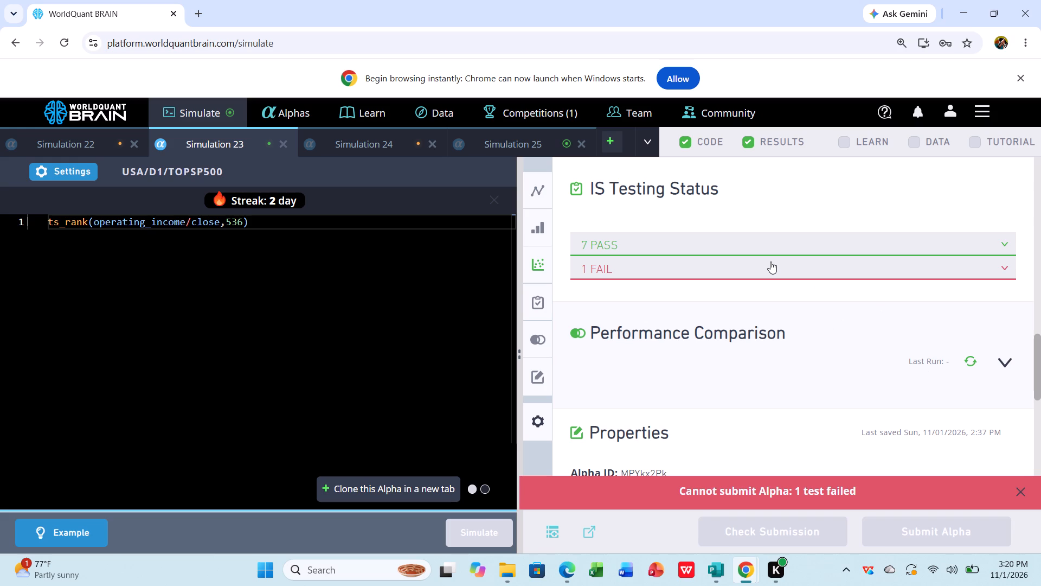
pyautogui.click(619, 266)
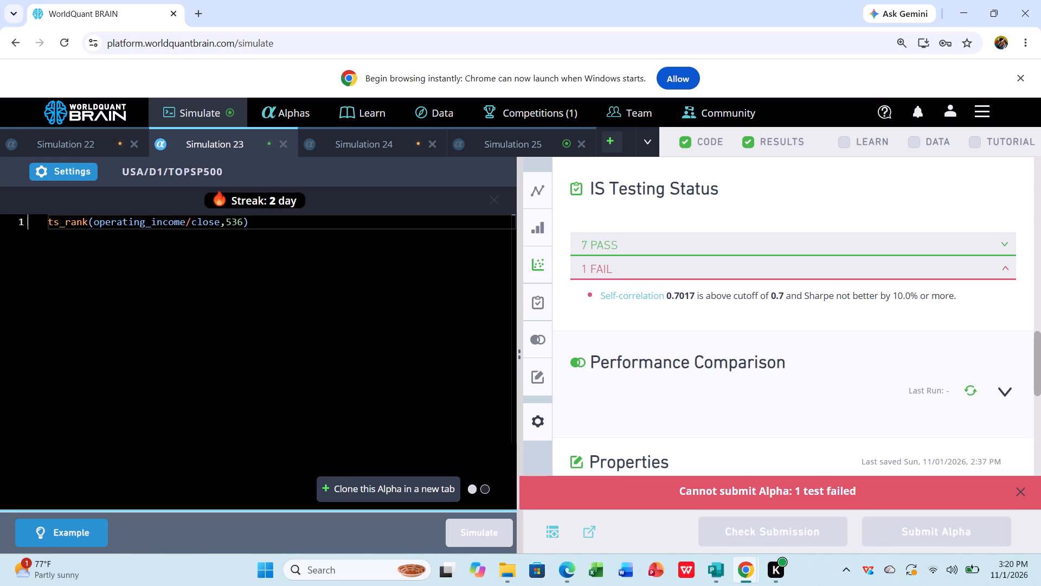
# Set the ts_rank lookback in Simulation 23's operating_income/close alpha to 537.
pyautogui.click(243, 220)
pyautogui.press('BackSpace')
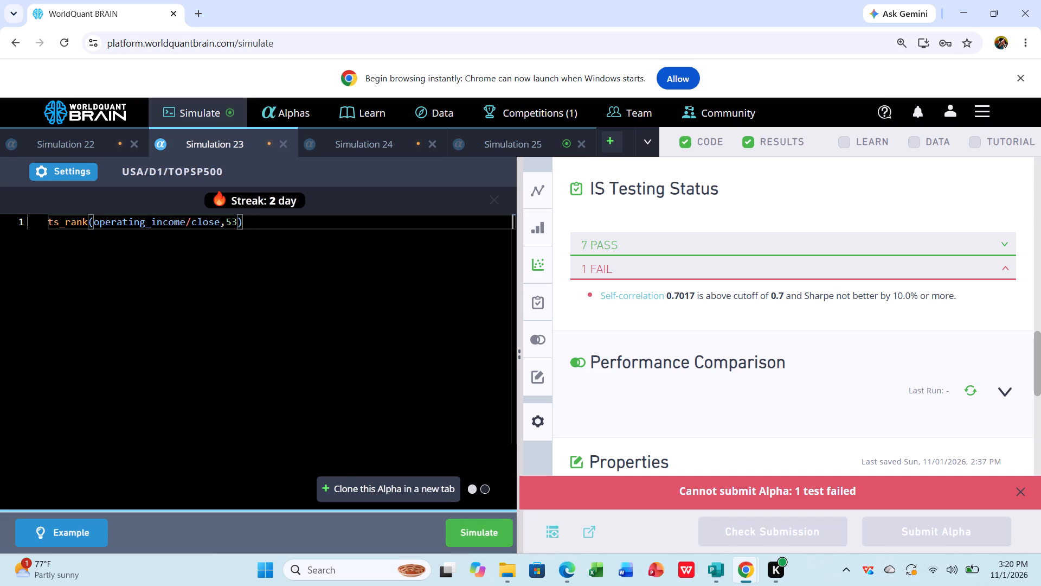
pyautogui.press('7')
# Set Simulation 23's truncation to 1, apply the settings, and simulate the operating_income/close alpha.
pyautogui.click(62, 170)
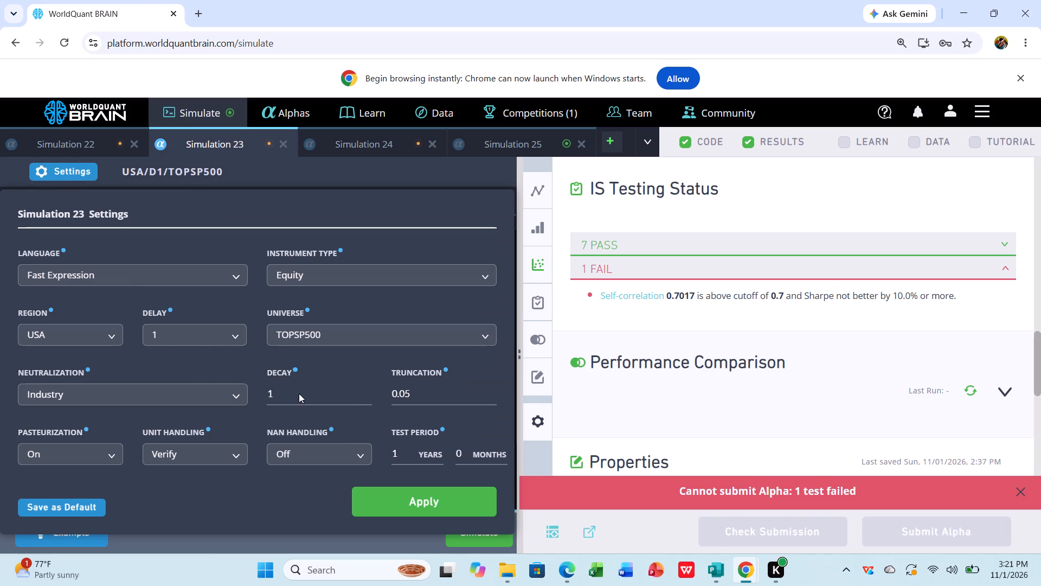
pyautogui.click(419, 390)
pyautogui.press('BackSpace')
pyautogui.press('BackSpace')
pyautogui.press('BackSpace')
pyautogui.press('BackSpace')
pyautogui.press('1')
pyautogui.click(455, 505)
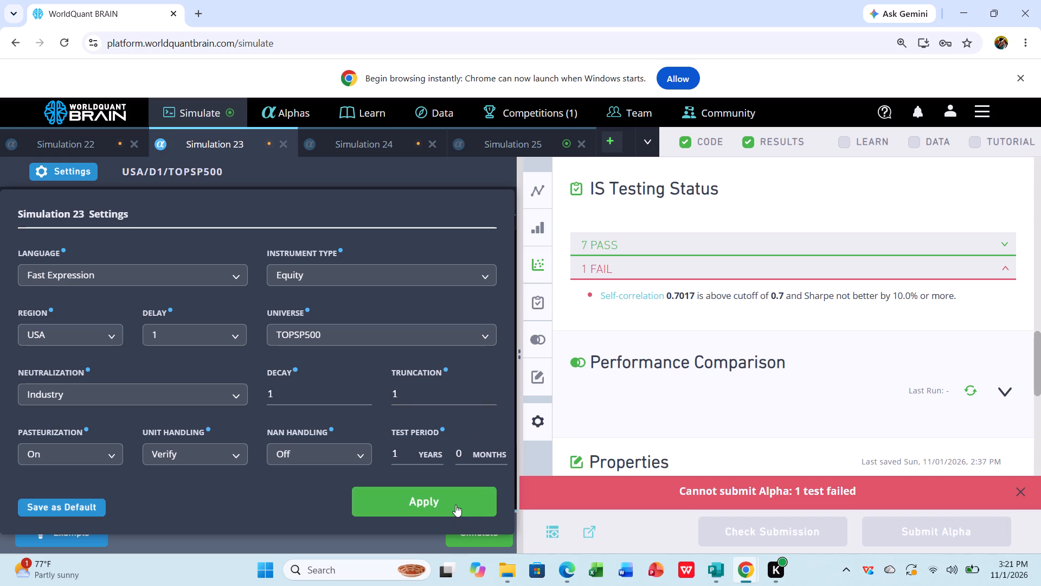
pyautogui.click(482, 534)
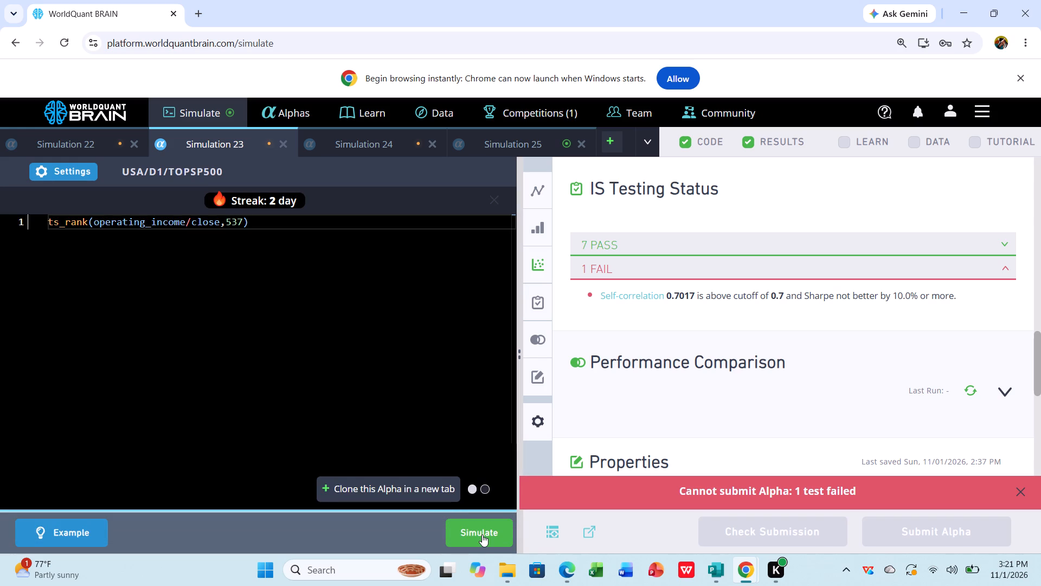
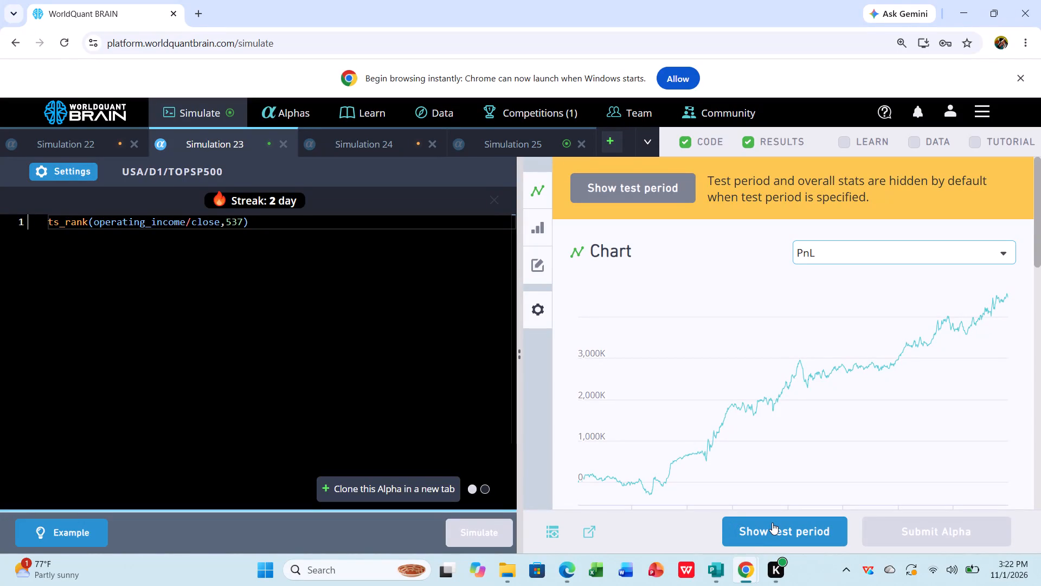
# Reveal Simulation 23's test period, run the submission check on the alpha, and expand the failed test under IS Testing Status.
pyautogui.click(772, 523)
pyautogui.click(772, 523)
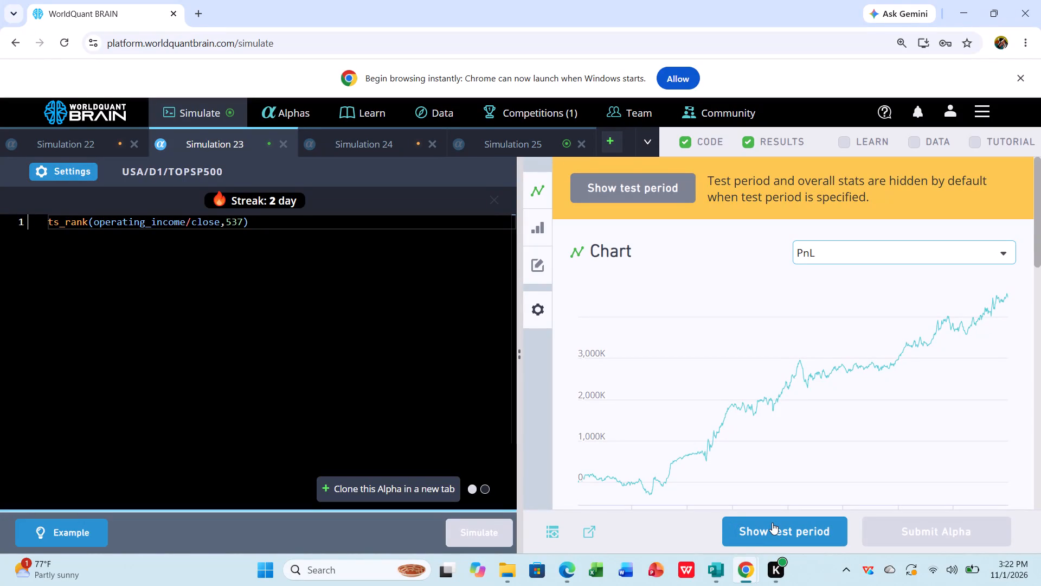
pyautogui.click(772, 523)
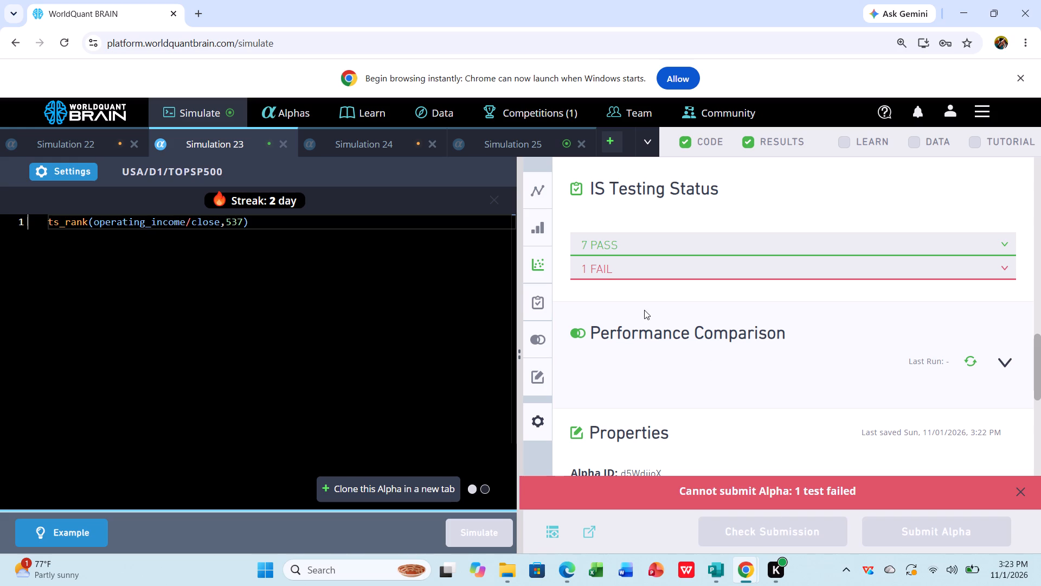
pyautogui.click(599, 268)
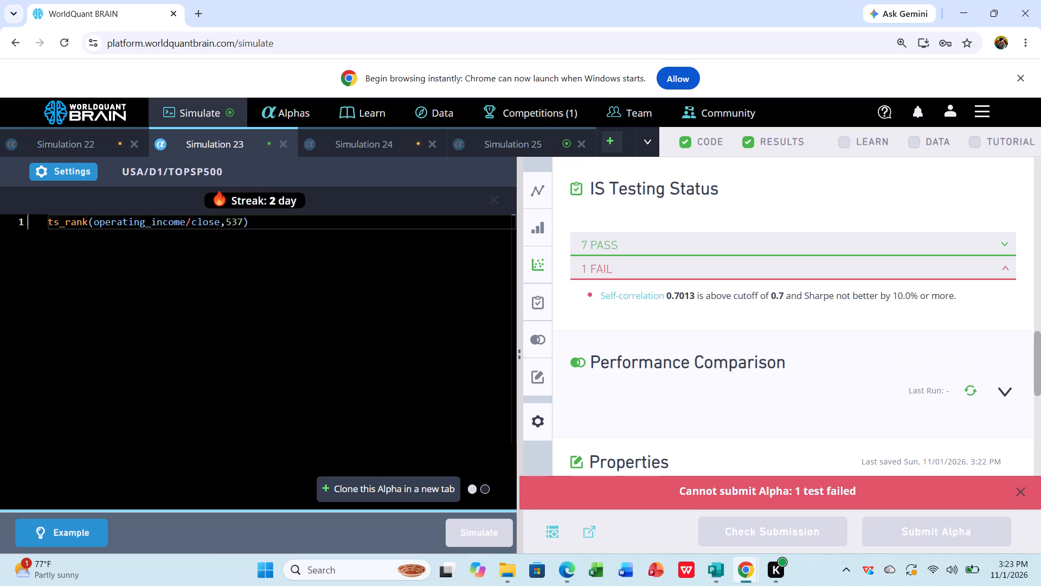
# Set the decay to 0 in Simulation 23's settings.
pyautogui.click(70, 167)
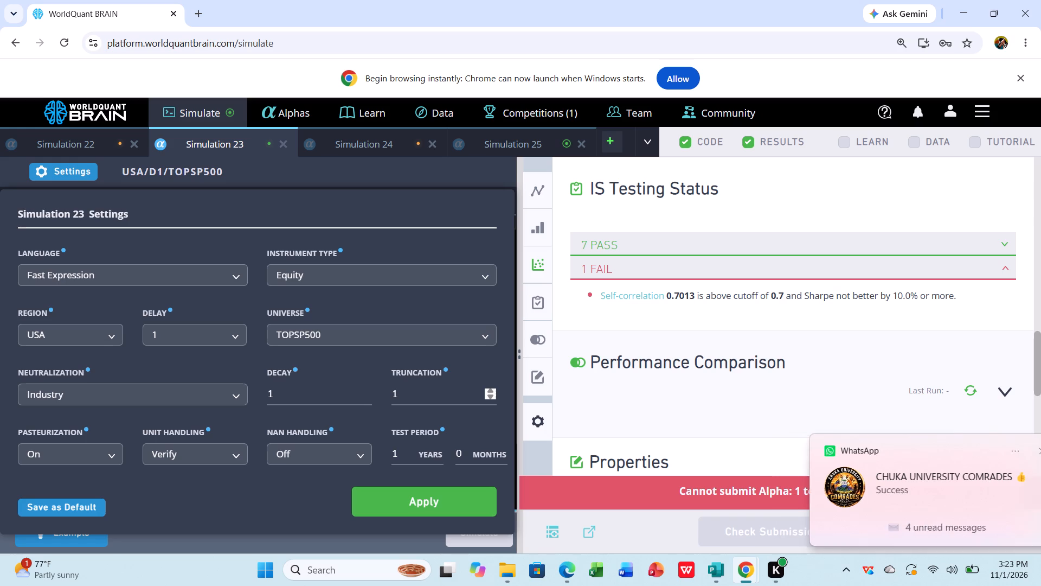
pyautogui.click(427, 397)
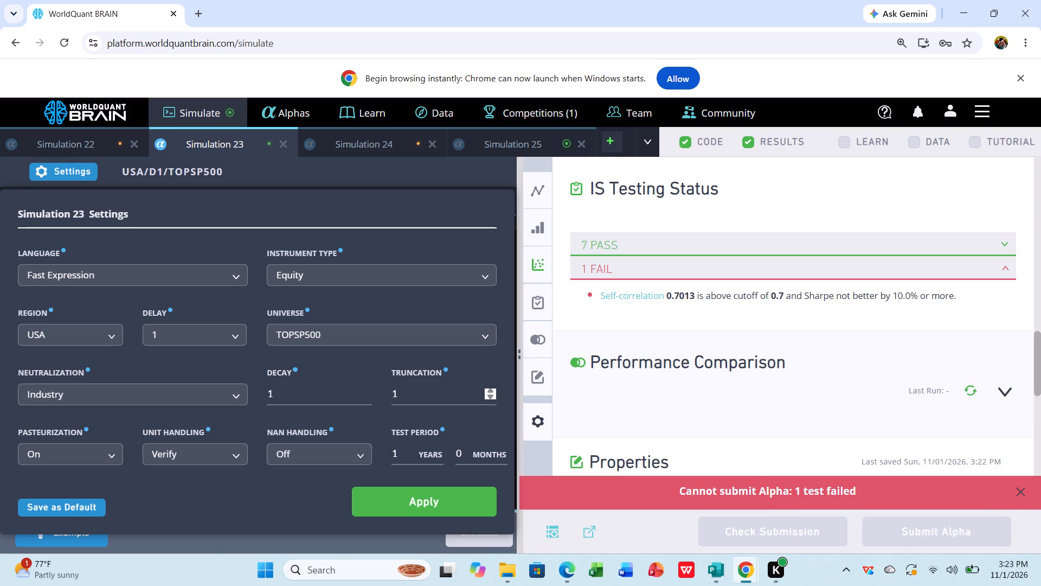
pyautogui.click(325, 401)
pyautogui.press('BackSpace')
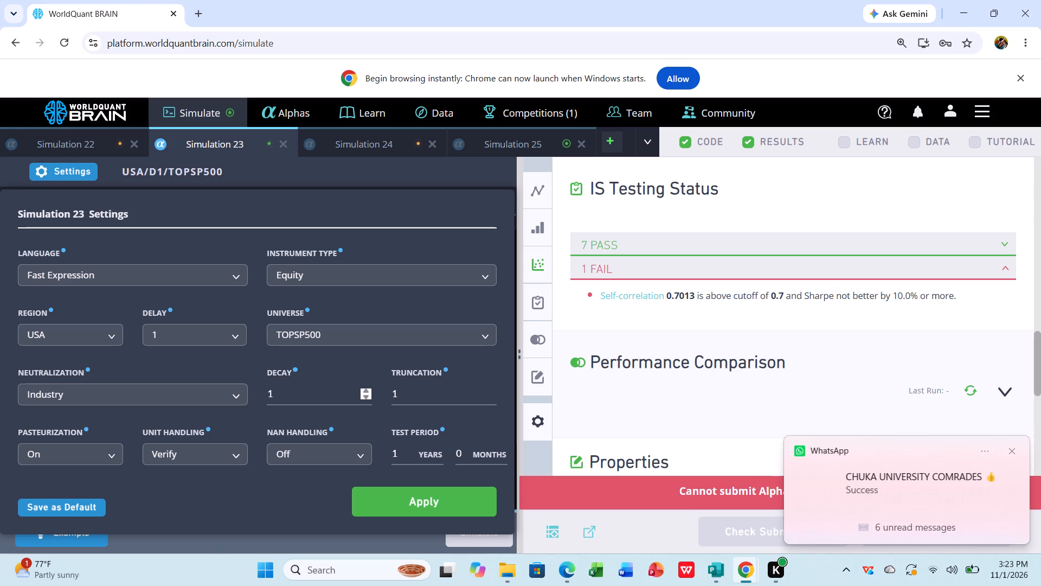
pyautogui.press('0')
# Apply Simulation 23's settings with decay 0 and truncation 1, and clone the operating_income/close alpha into new simulation tabs.
pyautogui.click(439, 498)
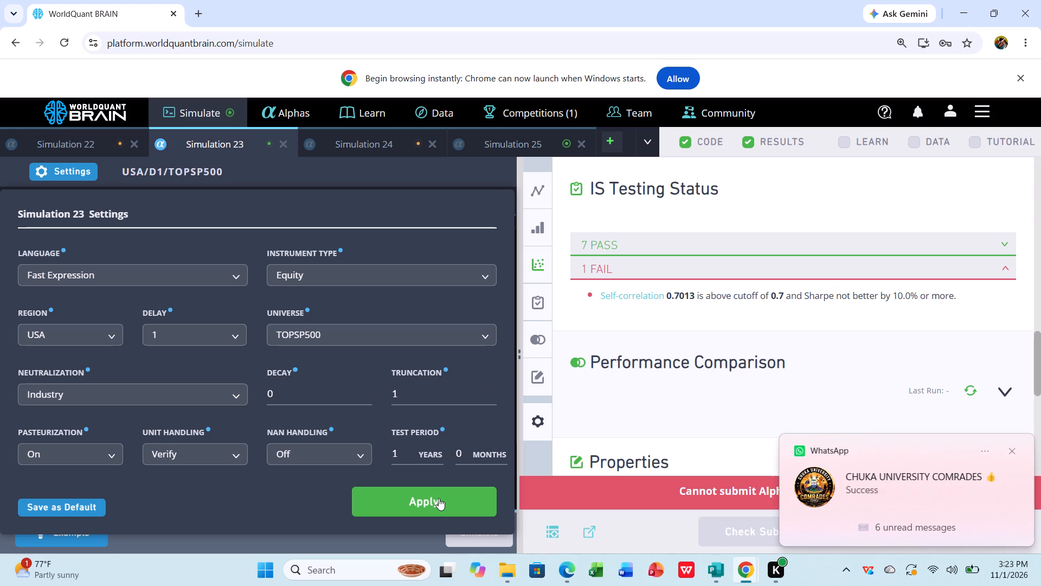
pyautogui.click(439, 498)
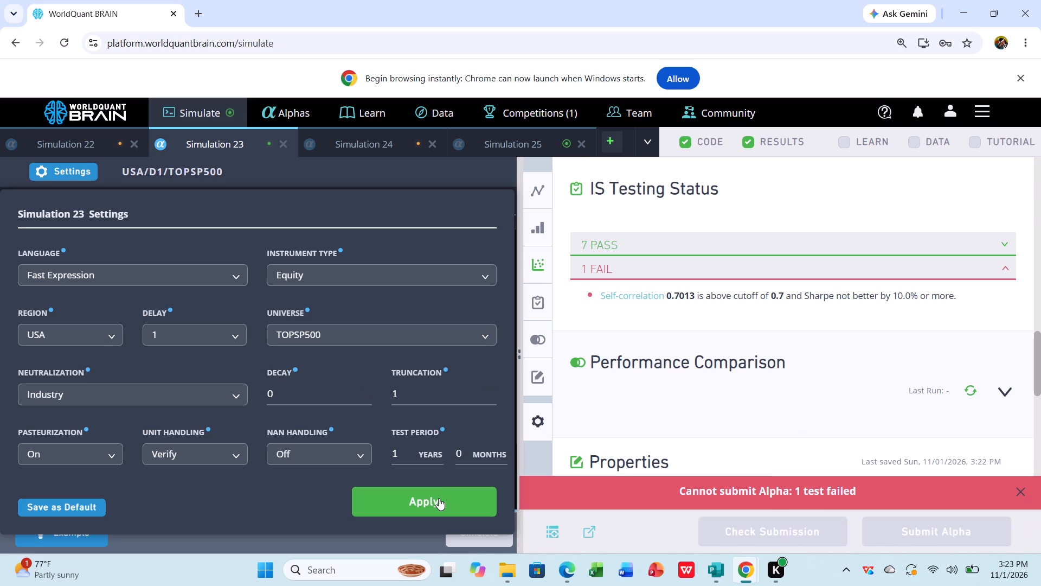
pyautogui.click(439, 498)
pyautogui.click(415, 498)
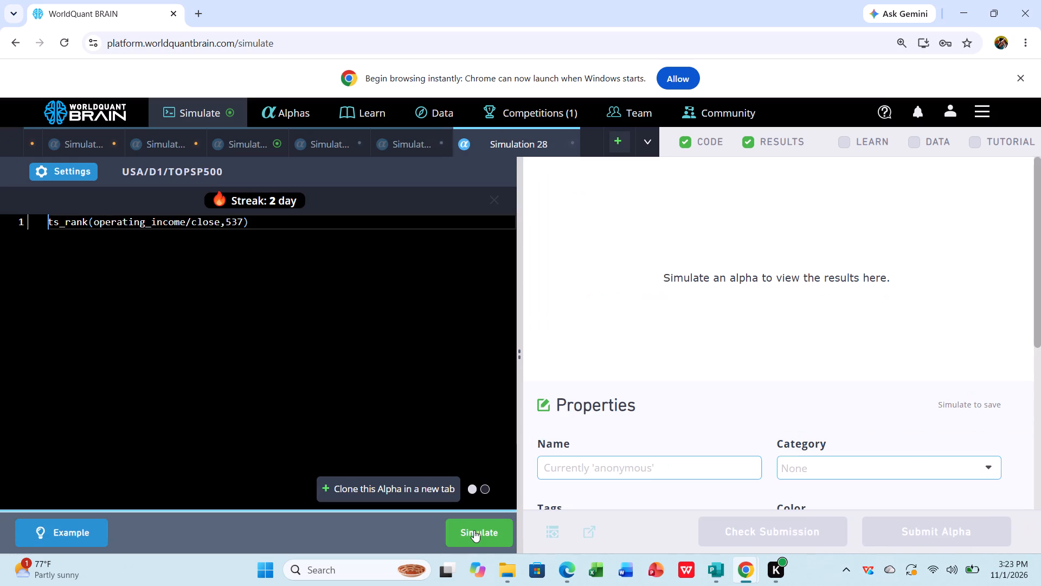
# Simulate the cloned ts_rank(operating_income/close,537) alpha in Simulation 28 with the USA/D1/TOPSP500 settings.
pyautogui.click(474, 530)
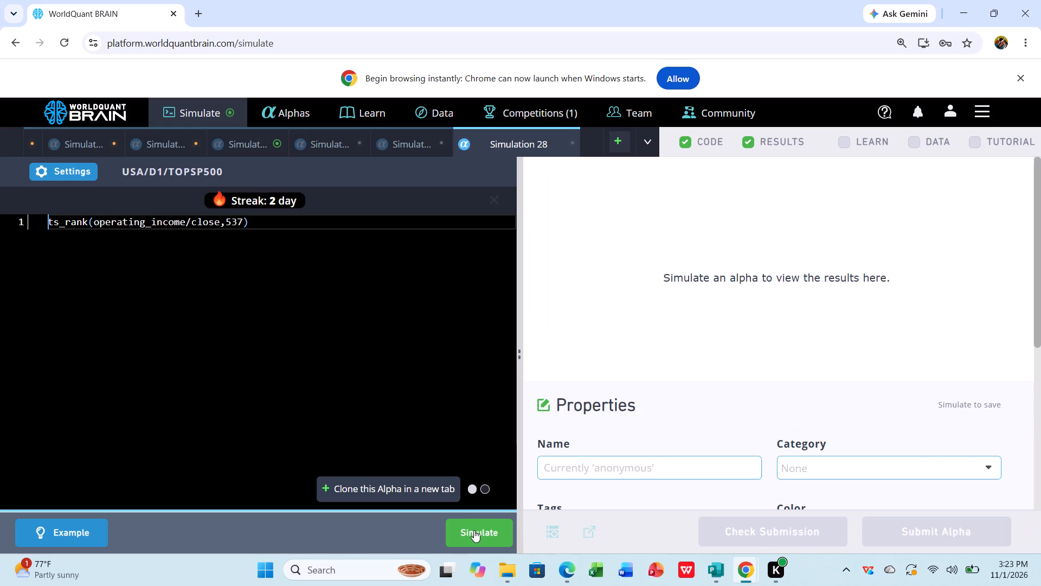
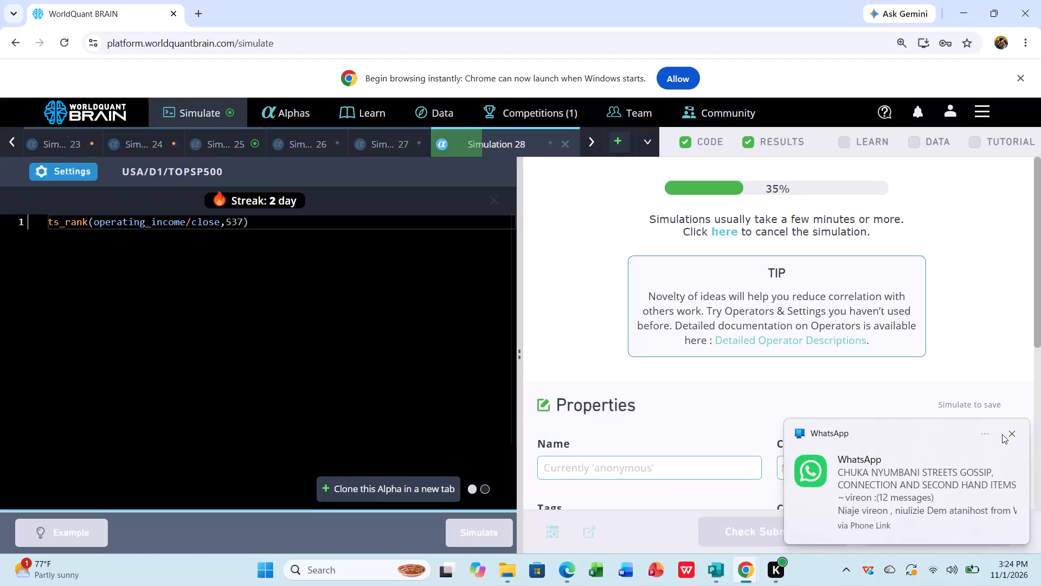
# Dismiss the WhatsApp notifications that cover the simulation results.
pyautogui.click(1002, 434)
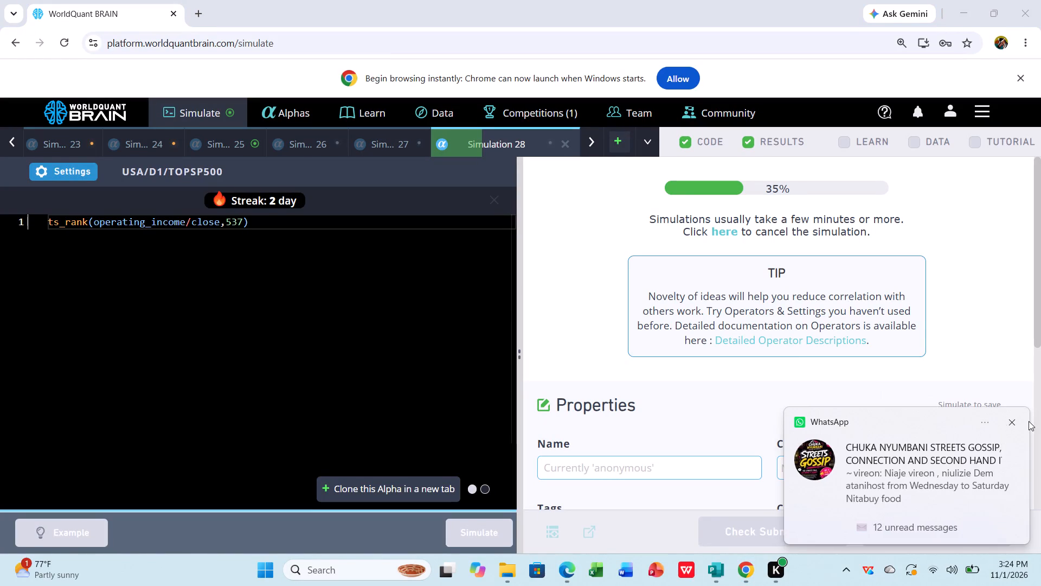
pyautogui.click(1022, 421)
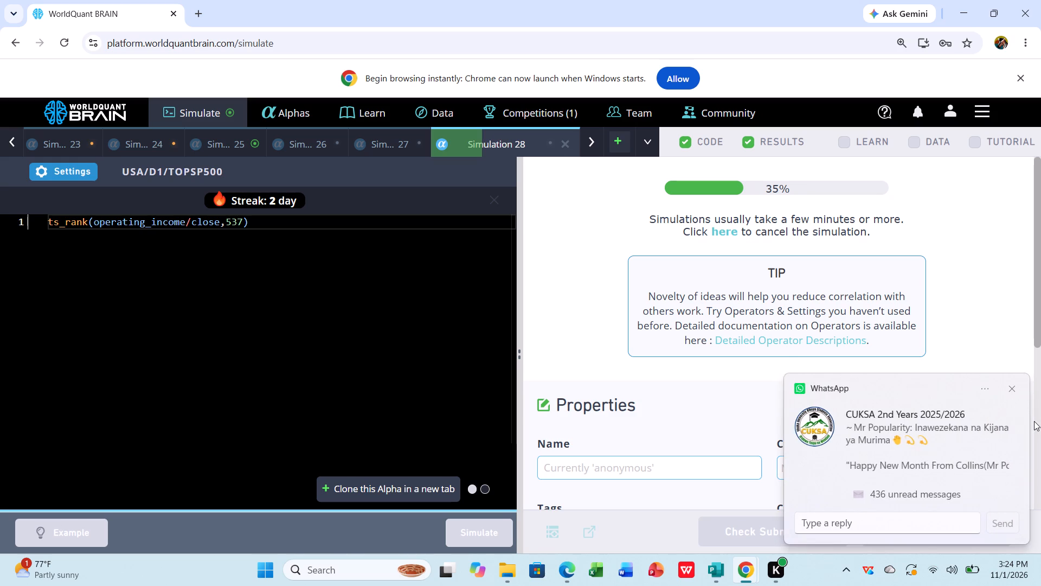
pyautogui.click(1008, 386)
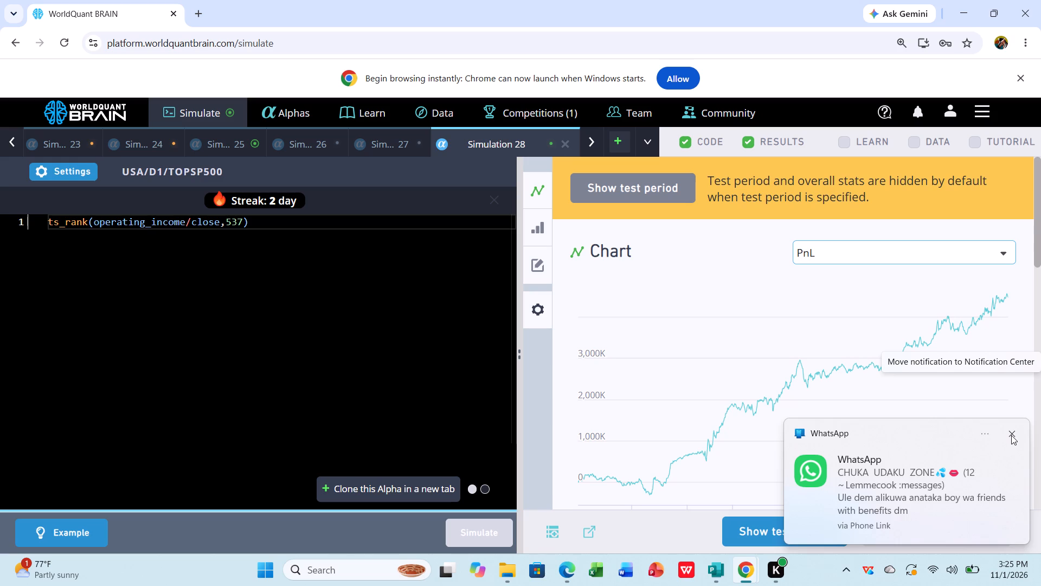
pyautogui.click(1011, 435)
pyautogui.click(1011, 435)
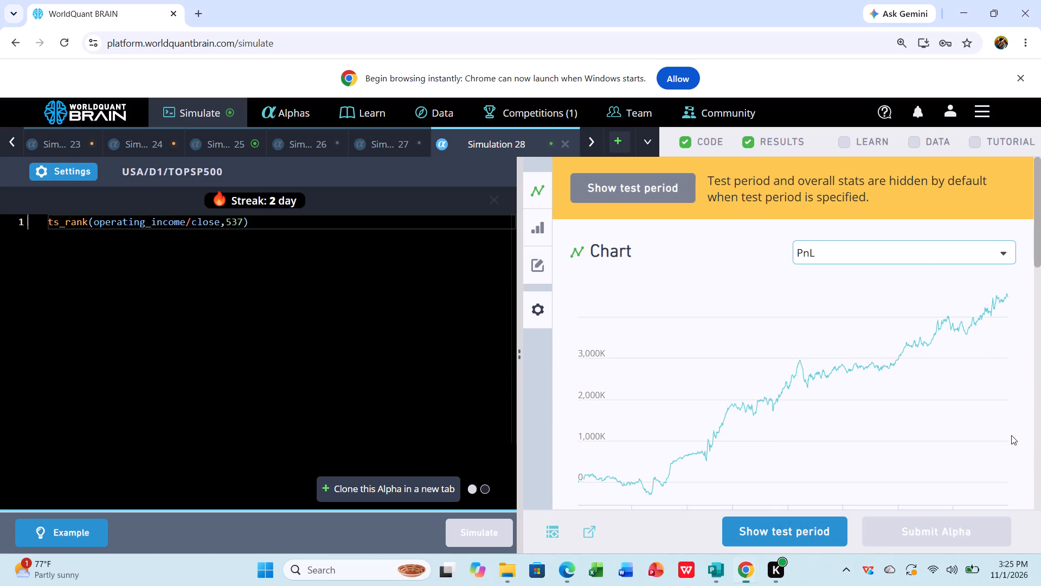
# Reveal Simulation 28's test period, run the submission check on the alpha, and expand the failed test under IS Testing Status.
pyautogui.click(794, 525)
pyautogui.click(771, 523)
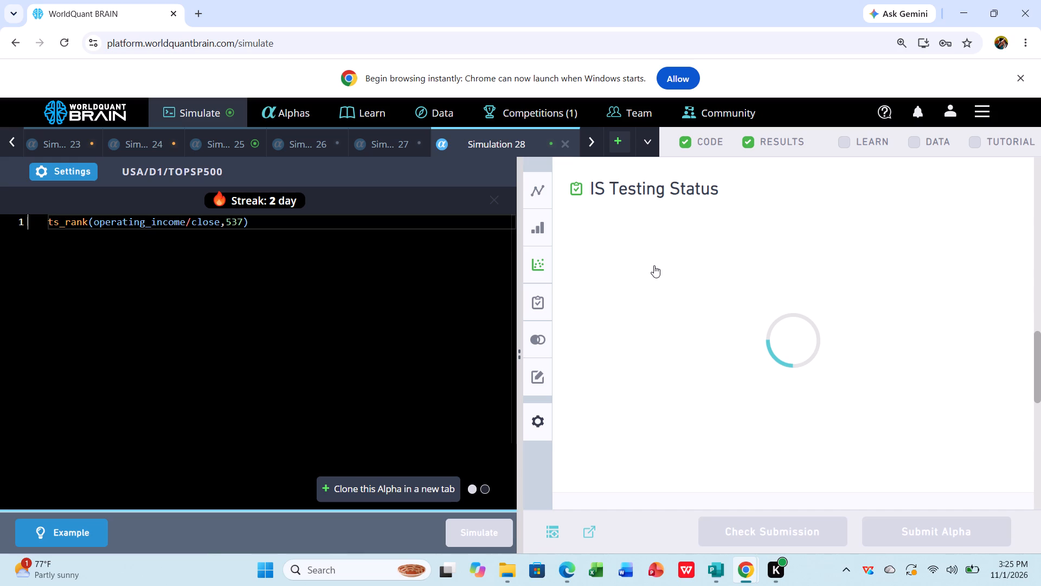
pyautogui.click(597, 267)
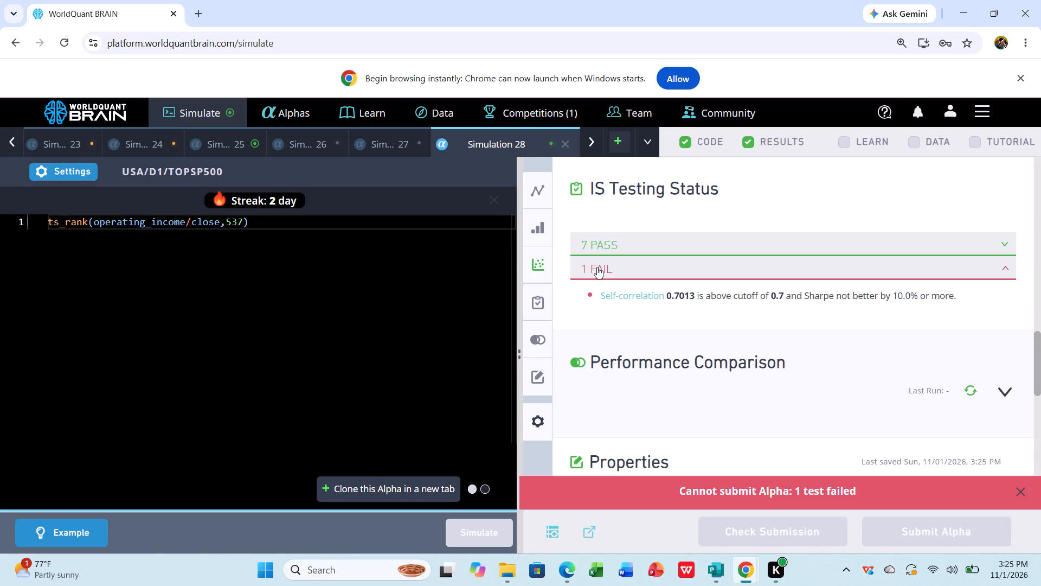